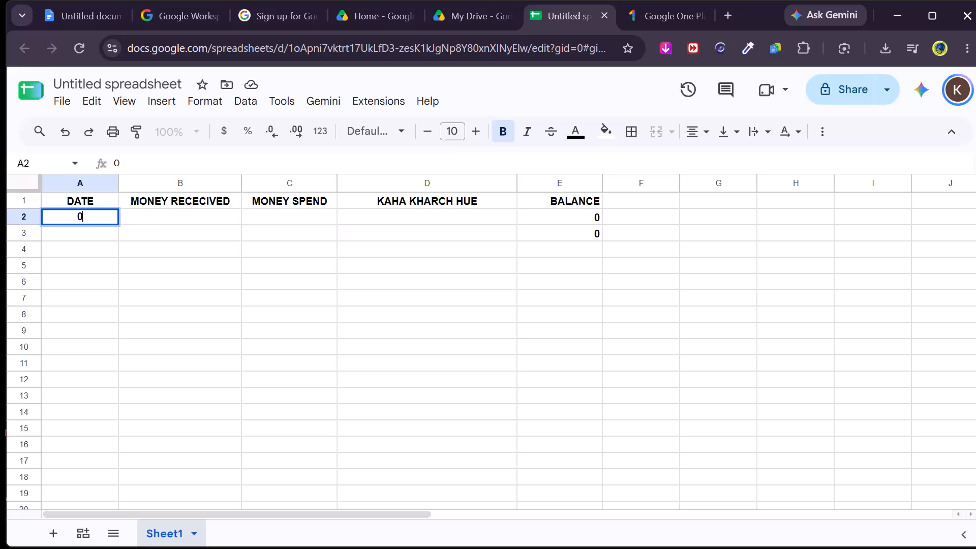
Fill the first entry in row 2 with the date 01-01-2026 and 4500 as money received.
{"action": "key", "text": "1"}
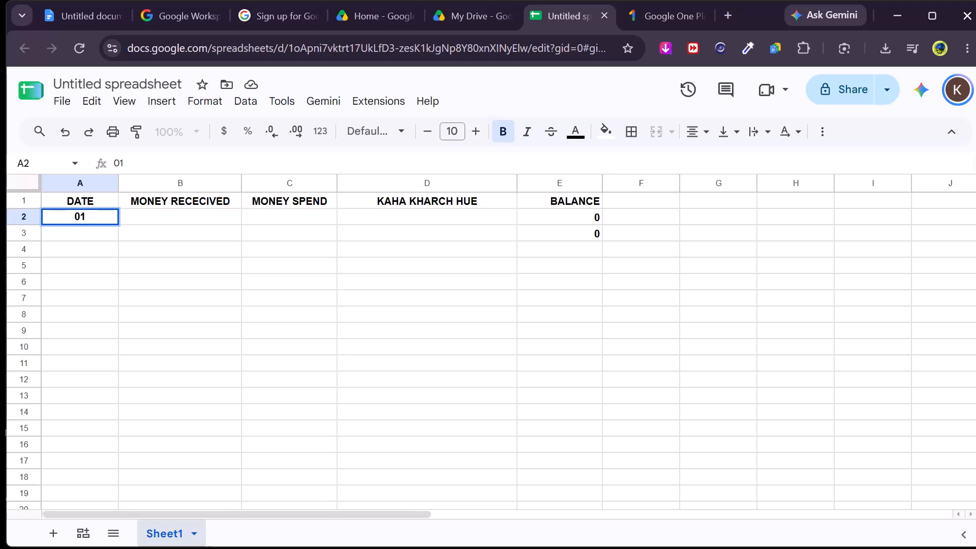
{"action": "type", "text": "-1-2026"}
{"action": "key", "text": "Right"}
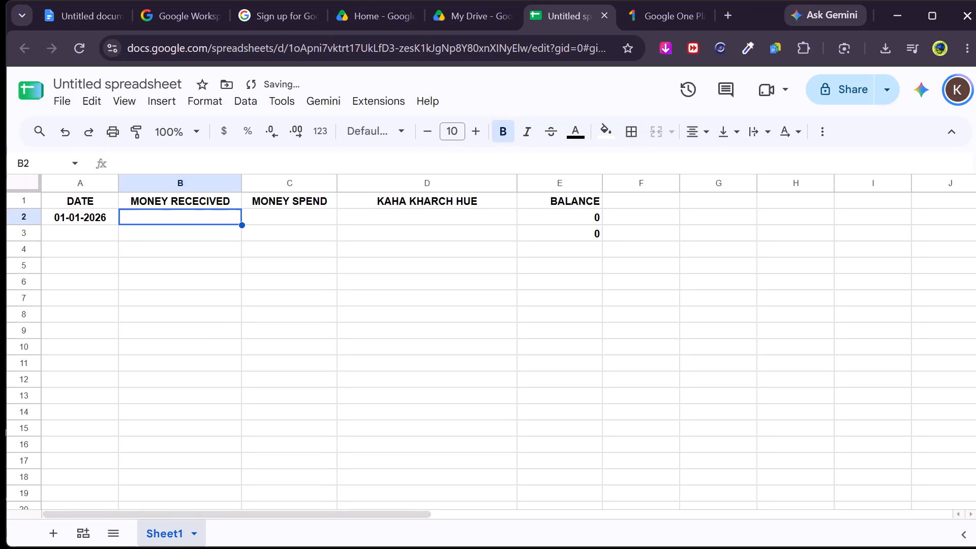
{"action": "type", "text": "4500"}
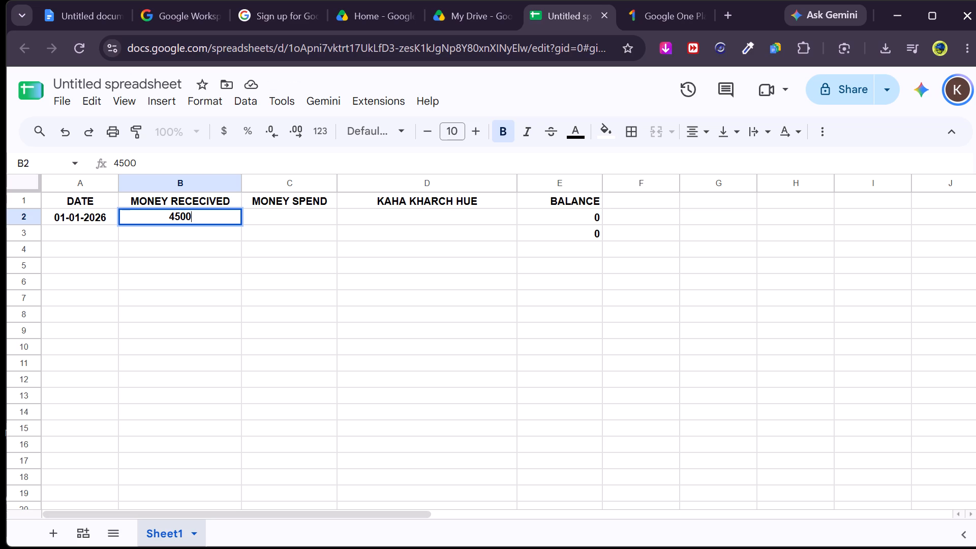
{"action": "key", "text": "Right"}
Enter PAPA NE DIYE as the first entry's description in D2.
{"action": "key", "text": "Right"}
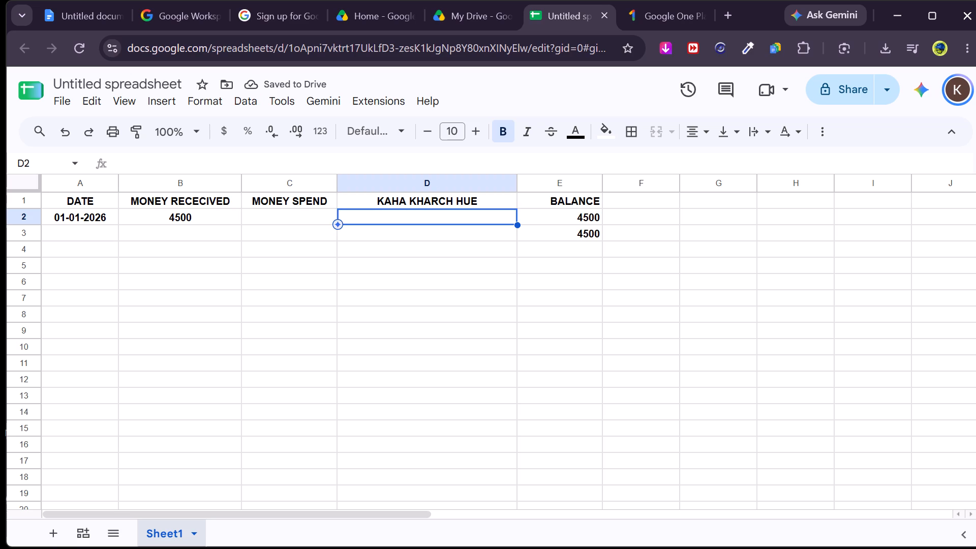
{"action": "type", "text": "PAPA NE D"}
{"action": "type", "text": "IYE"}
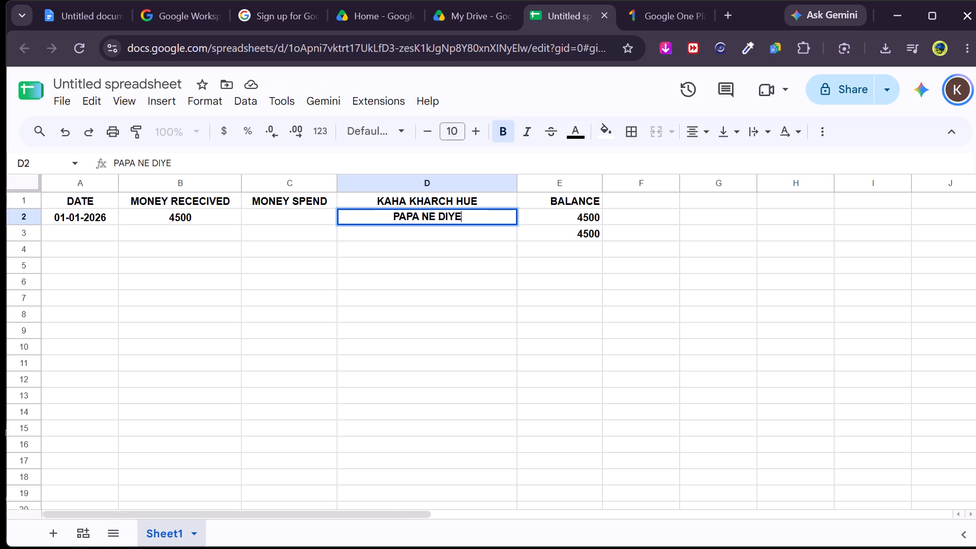
Extend the column D header with /MILE so it reads KAHA KHARCH HUE/MILE.
{"action": "double_click", "coordinate": [480, 199]}
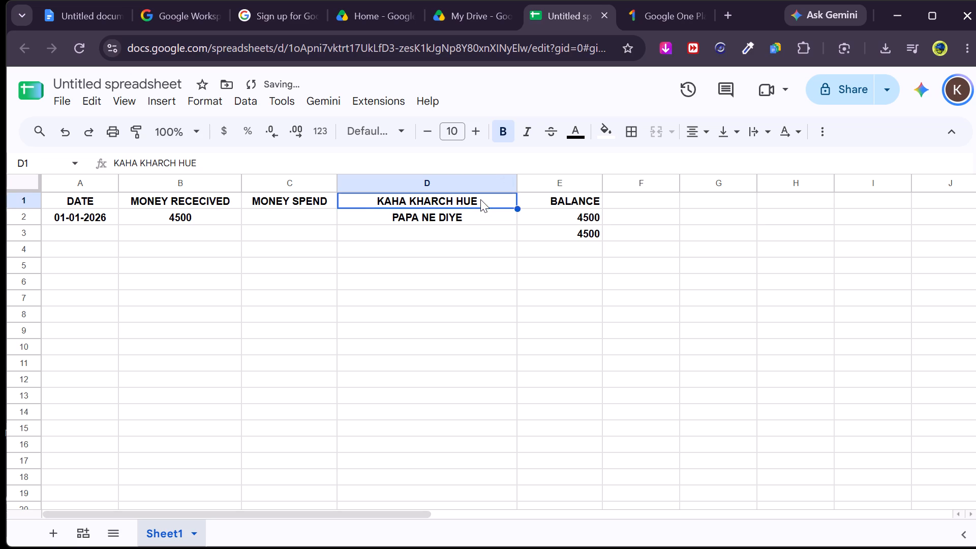
{"action": "key", "text": "slash"}
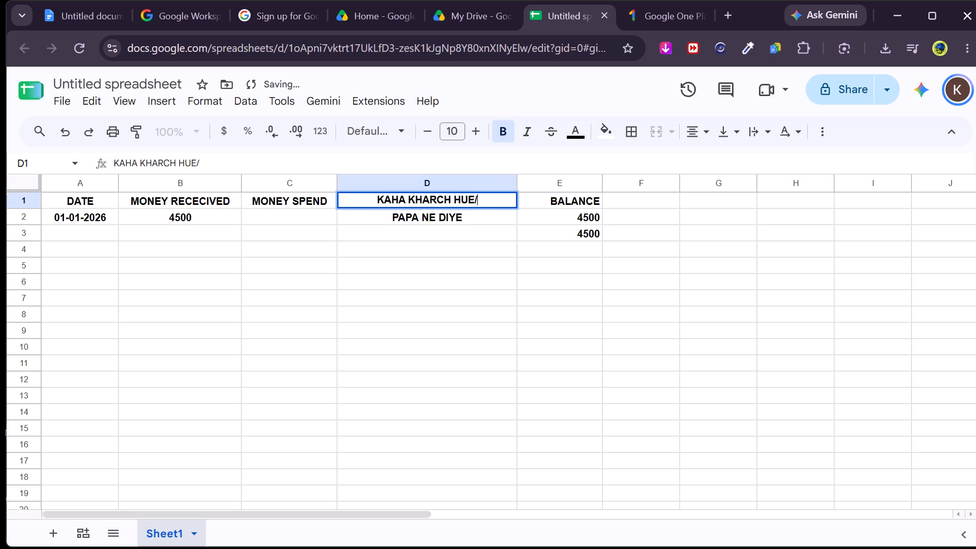
{"action": "type", "text": "MILE"}
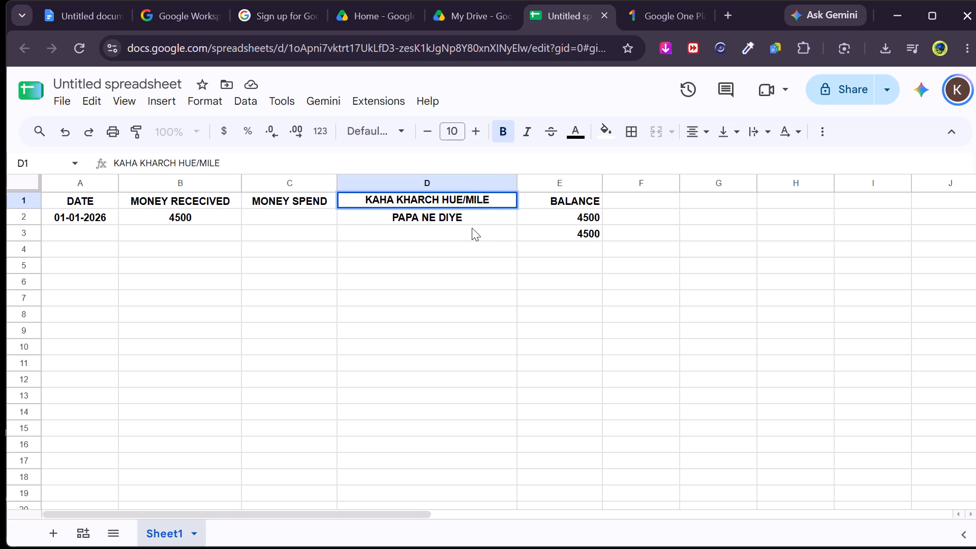
Replace the first entry's description in D2 with PAPAE DIYE PHONEPE.
{"action": "left_click", "coordinate": [471, 217]}
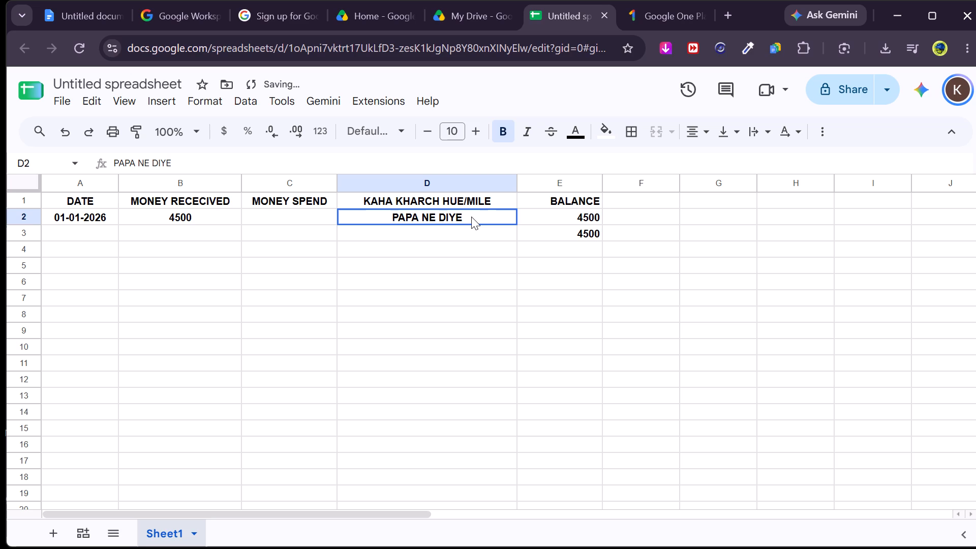
{"action": "key", "text": "space"}
{"action": "key", "text": "ctrl+z"}
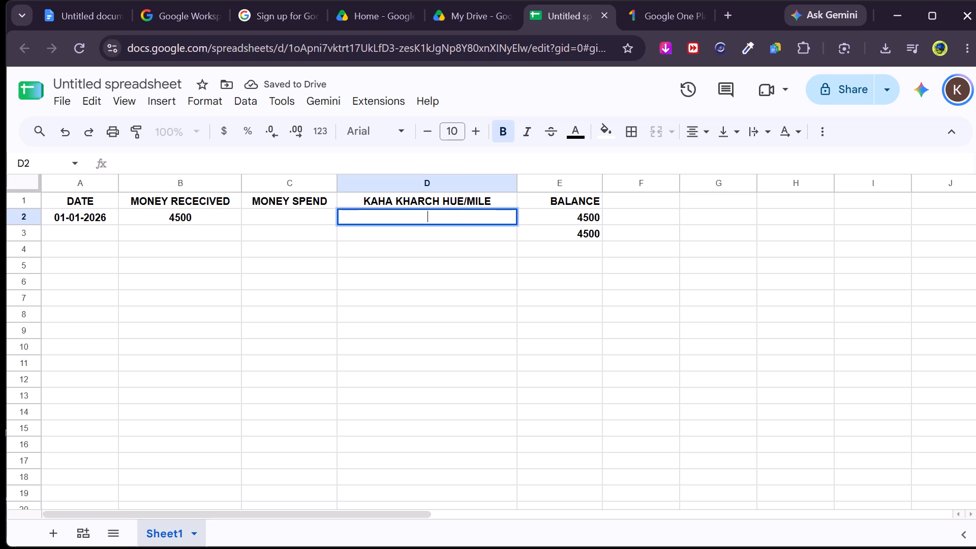
{"action": "key", "text": "ctrl+z"}
{"action": "left_click", "coordinate": [471, 217]}
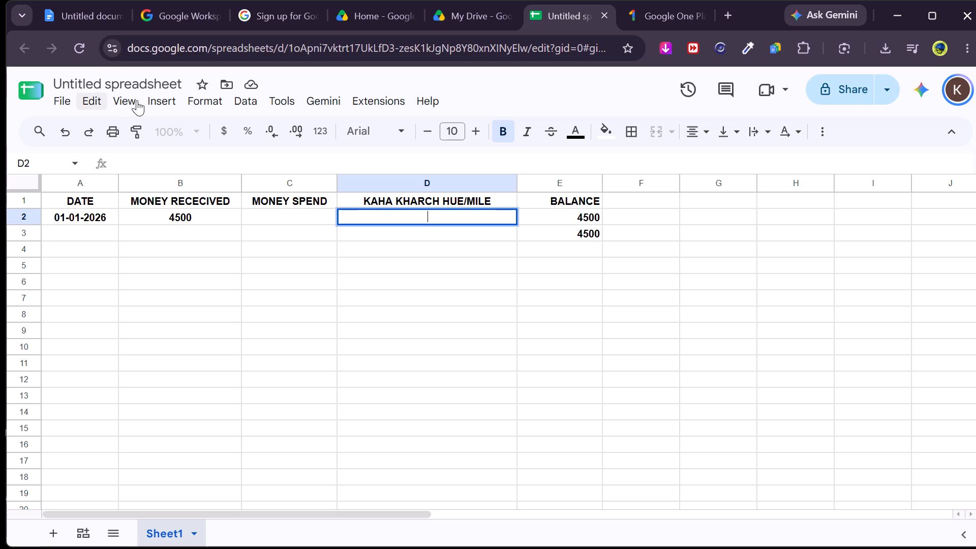
{"action": "left_click", "coordinate": [68, 132]}
{"action": "type", "text": "PAPAE DIYE PHON"}
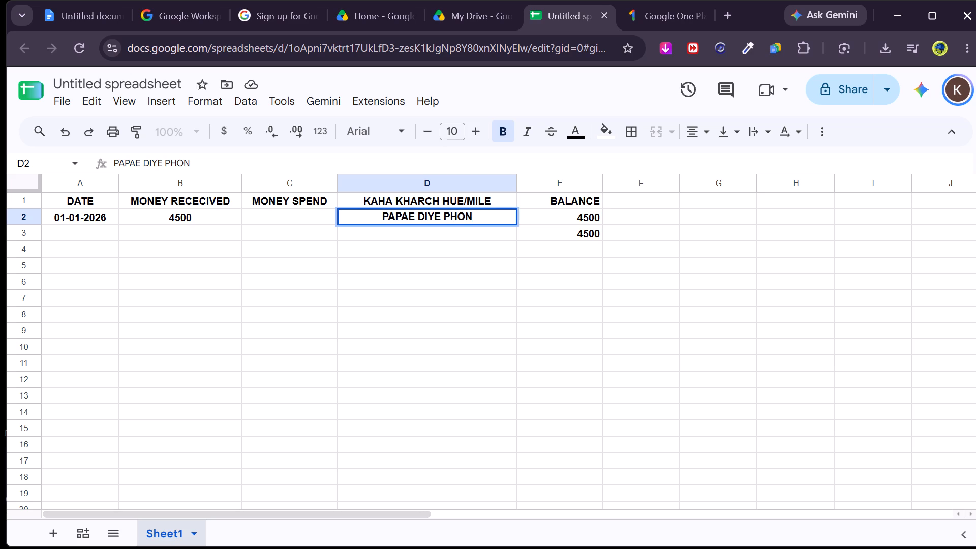
{"action": "type", "text": "EPE"}
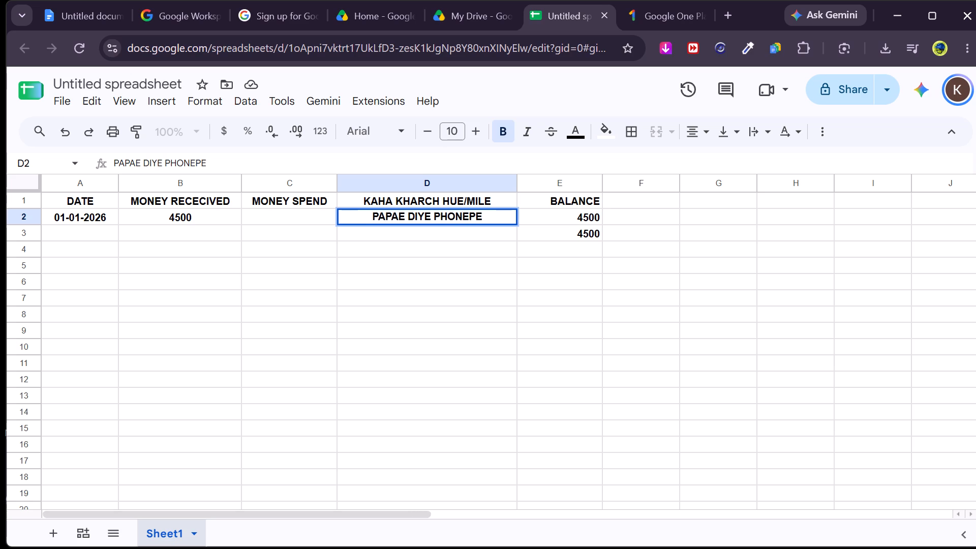
{"action": "key", "text": "Down"}
{"action": "key", "text": "Right"}
{"action": "left_click", "coordinate": [71, 233]}
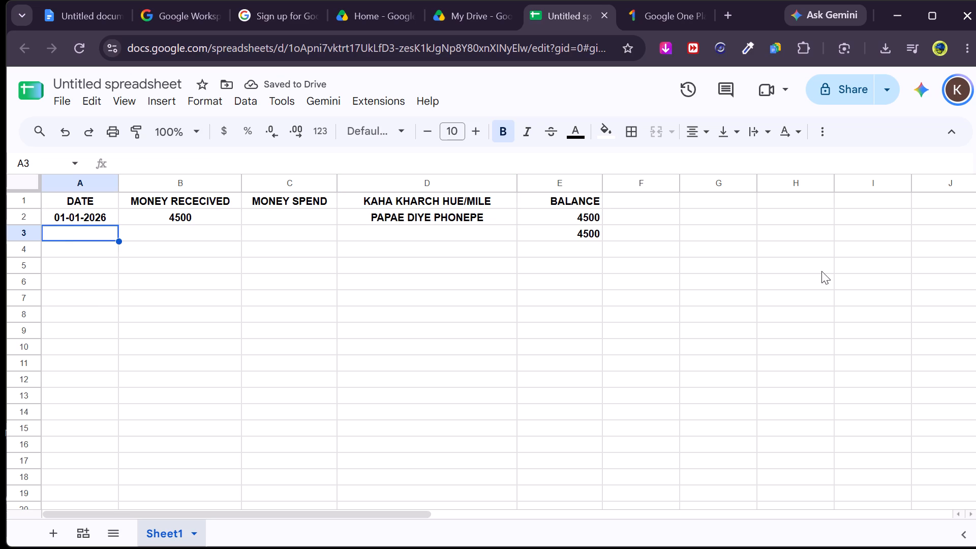
Fill the running balance formula from E3 down the BALANCE column to E39.
{"action": "left_click", "coordinate": [598, 233]}
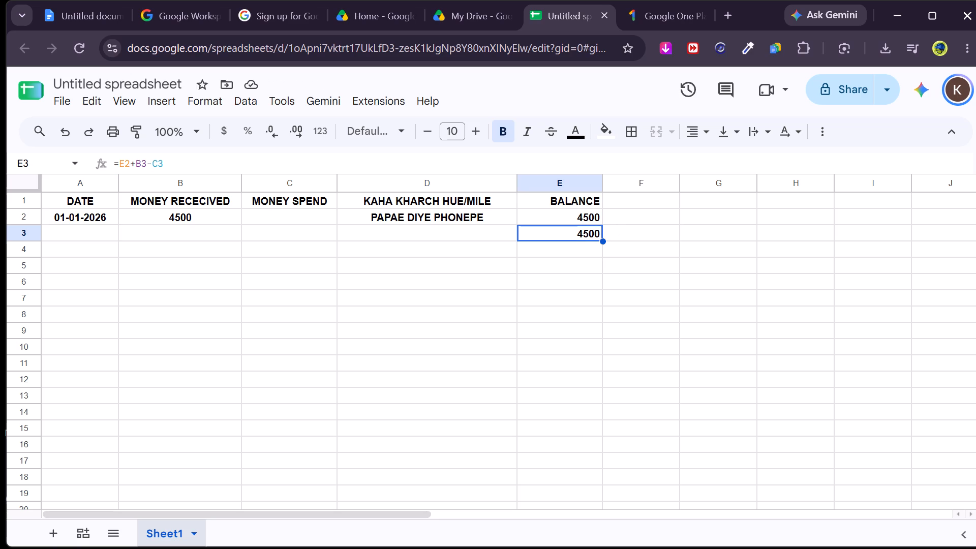
{"action": "left_click_drag", "start_coordinate": [601, 238], "coordinate": [596, 527]}
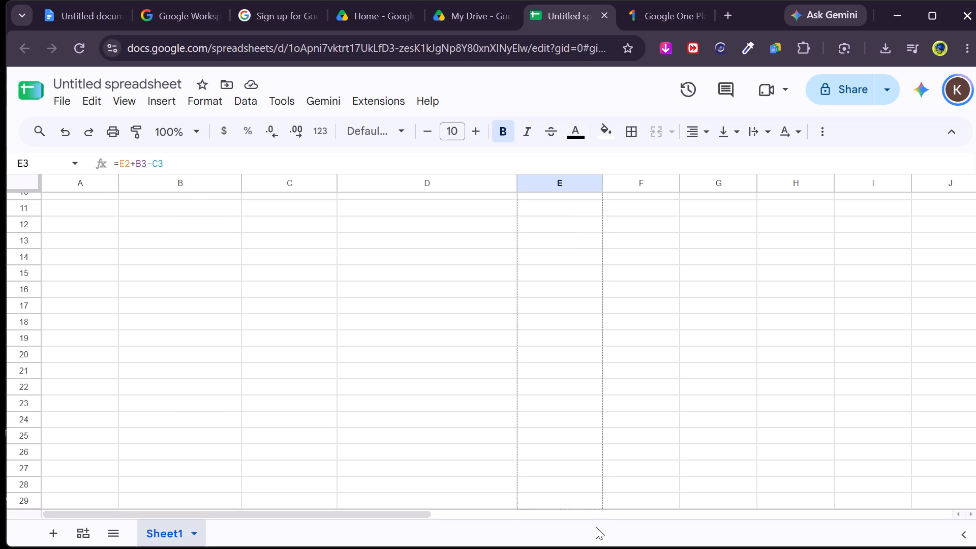
{"action": "left_click_drag", "start_coordinate": [596, 527], "coordinate": [596, 526]}
{"action": "scroll", "coordinate": [340, 398], "scroll_direction": "up", "scroll_amount": 12}
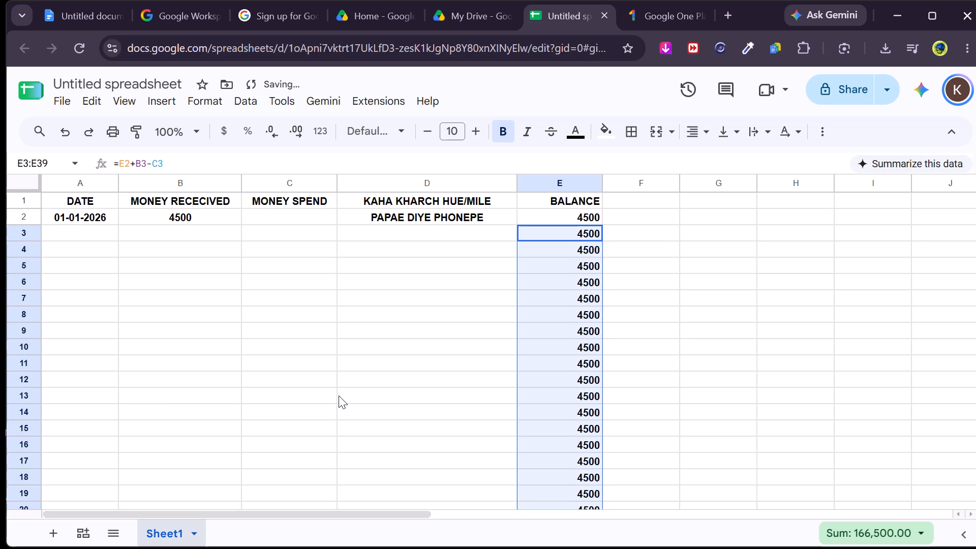
{"action": "left_click", "coordinate": [173, 344]}
Start the second entry at date cell A3.
{"action": "left_click", "coordinate": [78, 233]}
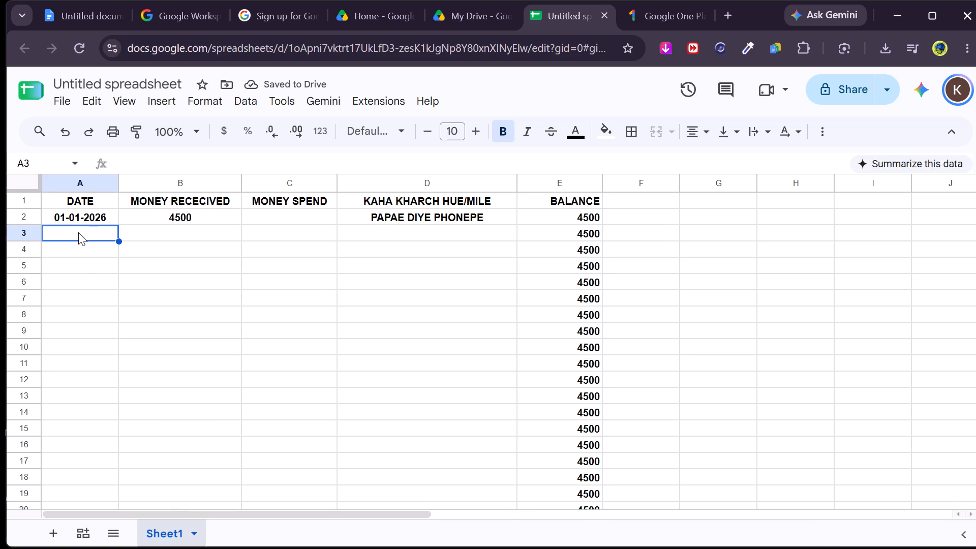
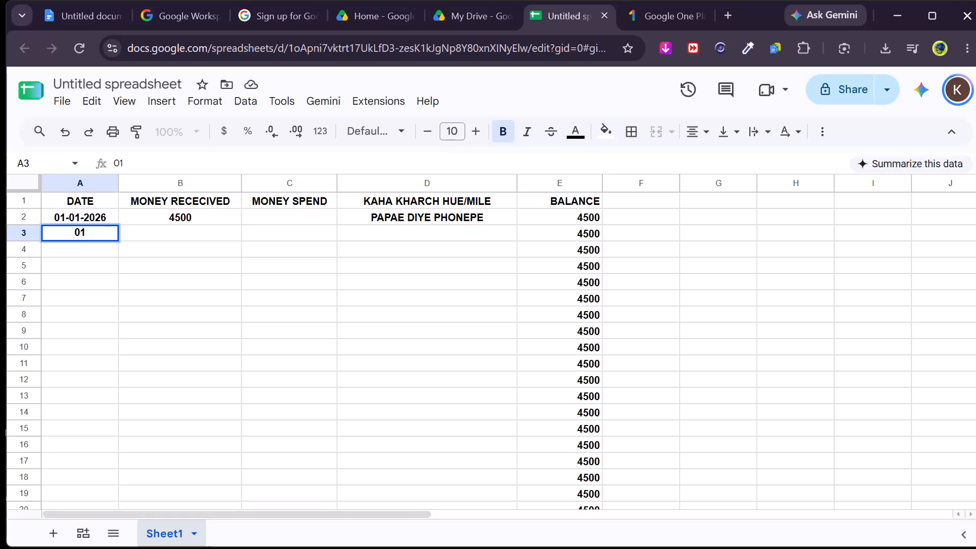
Enter the partial date 01- in cell A3.
{"action": "type", "text": "-05"}
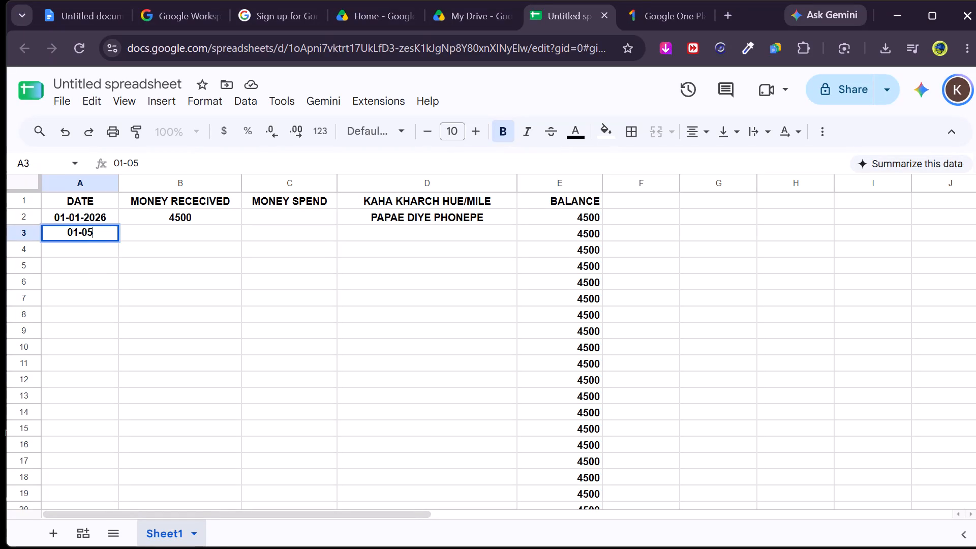
{"action": "key", "text": "BackSpace"}
{"action": "key", "text": "BackSpace"}
{"action": "key", "text": "Up"}
Change the first entry's date in A2 to 01-11-2026.
{"action": "key", "text": "Left"}
{"action": "key", "text": "Left"}
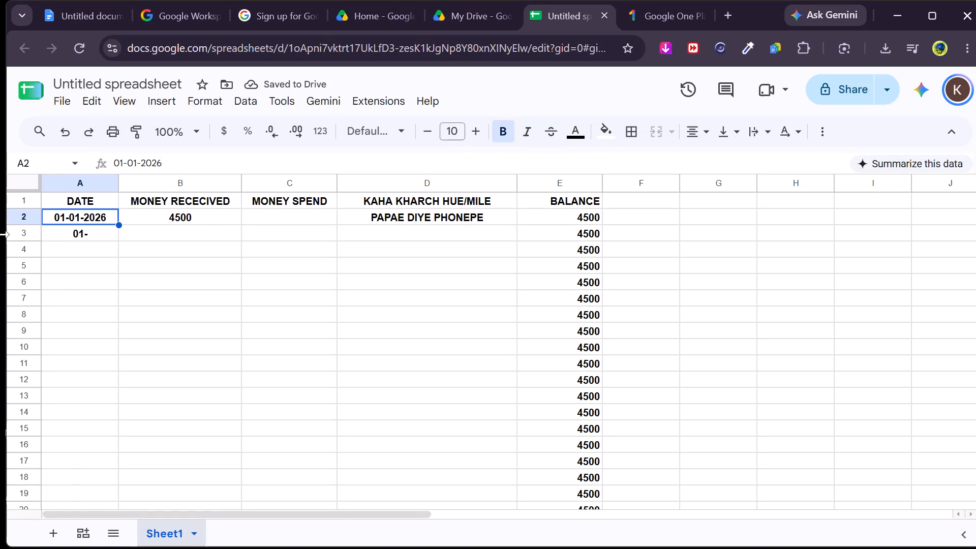
{"action": "double_click", "coordinate": [62, 212]}
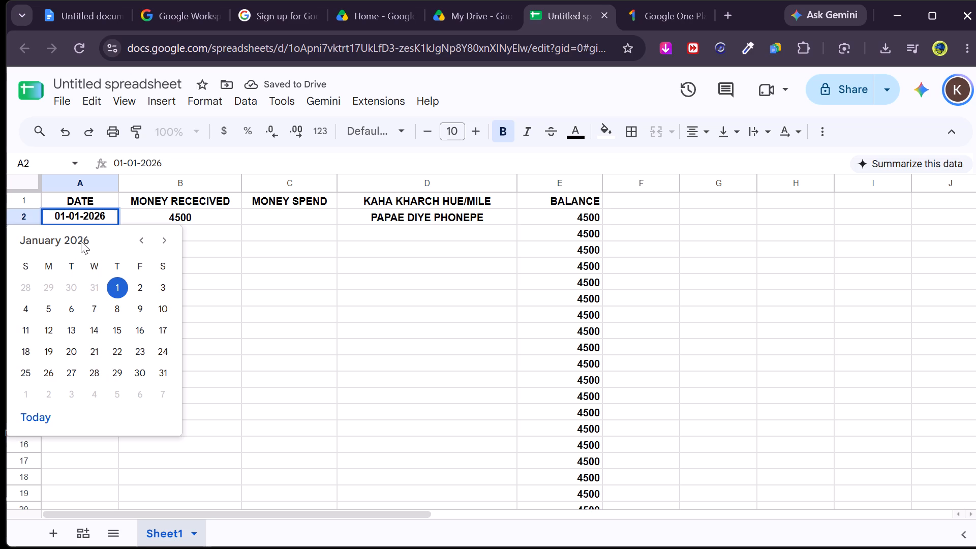
{"action": "left_click", "coordinate": [78, 215]}
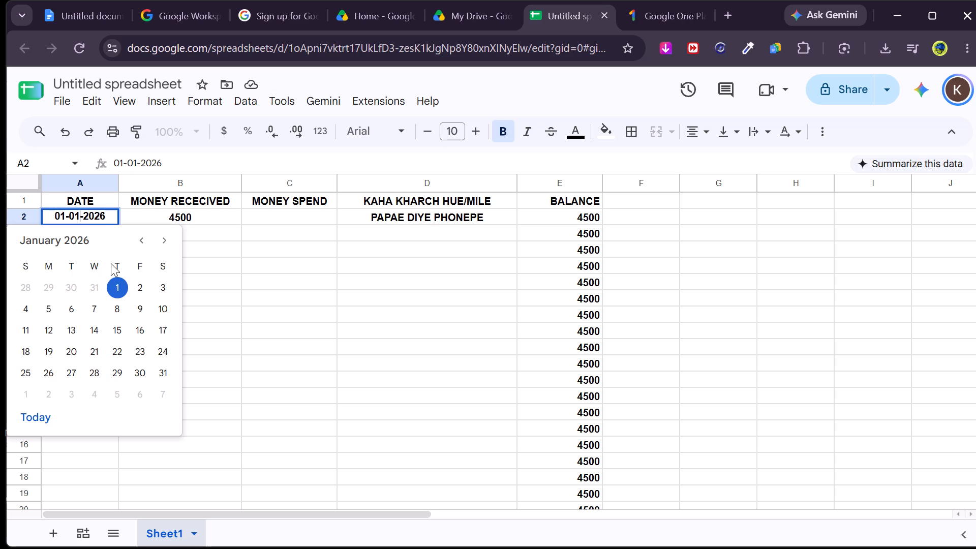
{"action": "key", "text": "BackSpace"}
{"action": "key", "text": "BackSpace"}
{"action": "type", "text": "11"}
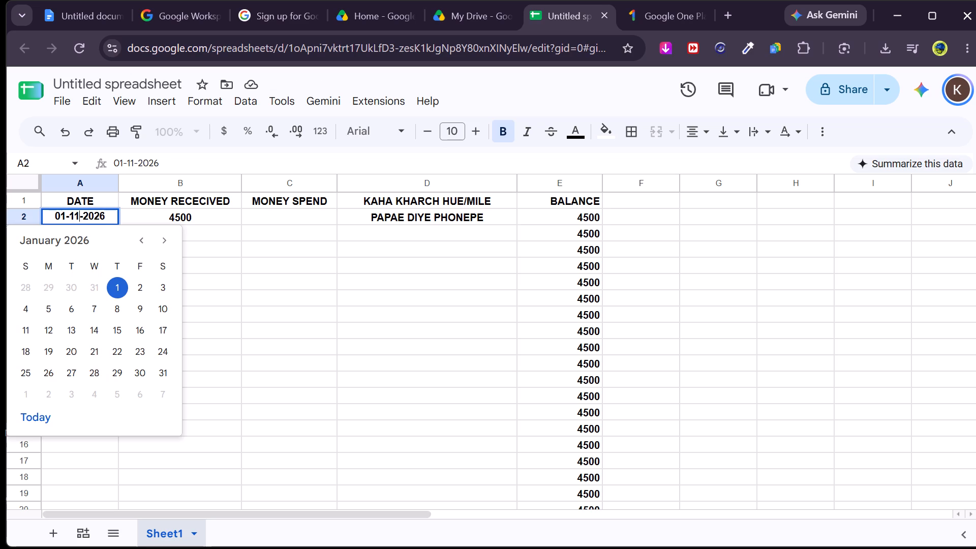
{"action": "key", "text": "Down"}
{"action": "key", "text": "Right"}
{"action": "key", "text": "Right"}
{"action": "left_click", "coordinate": [257, 272]}
Complete the second entry's date in A3 as 01-11-2026.
{"action": "left_click", "coordinate": [91, 231]}
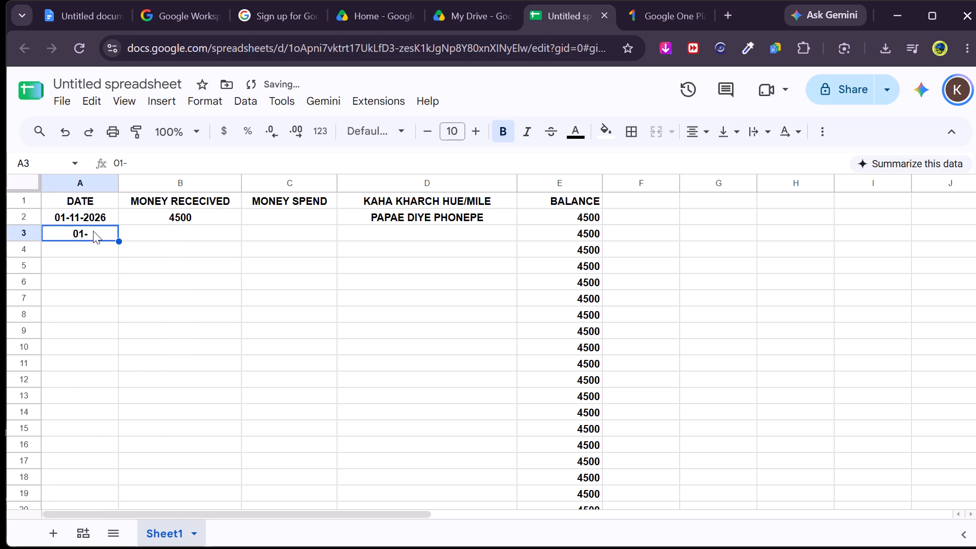
{"action": "double_click", "coordinate": [94, 236]}
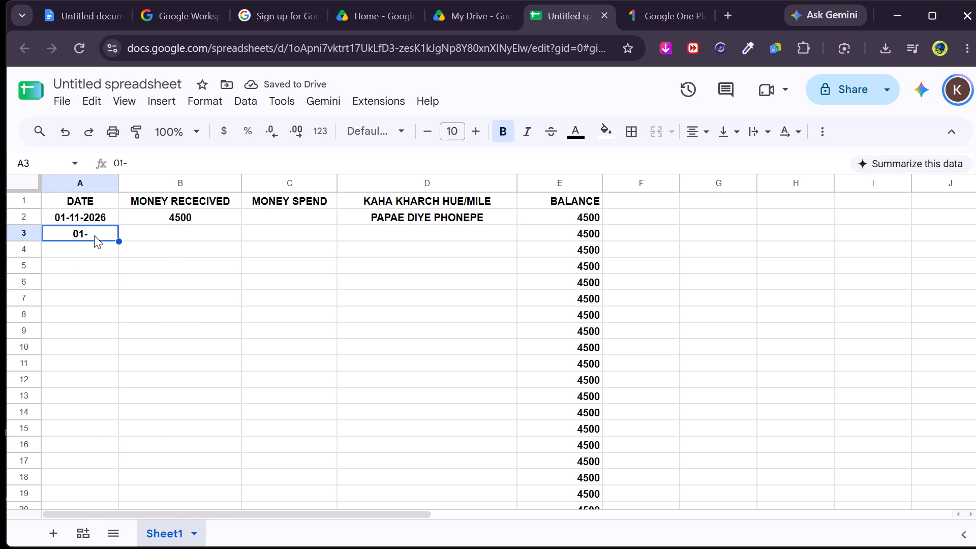
{"action": "type", "text": "11"}
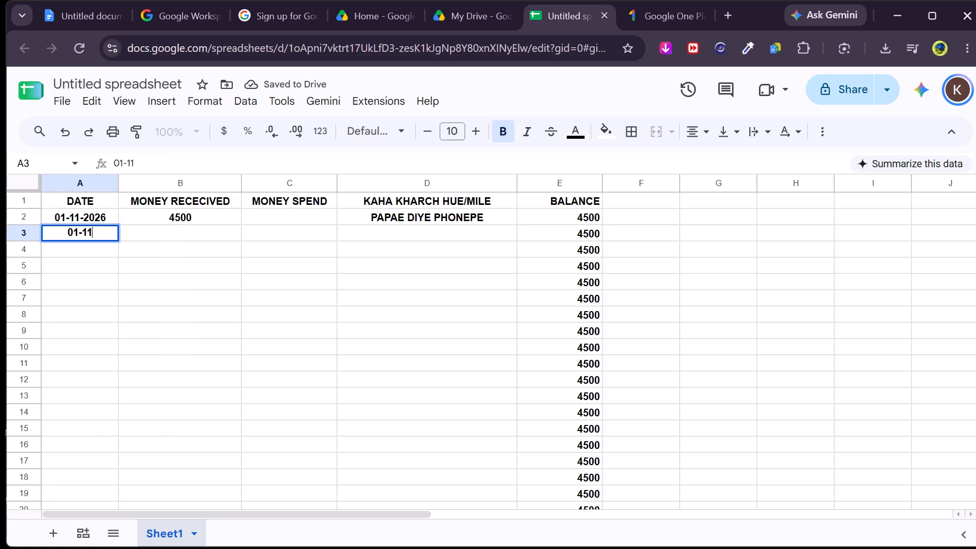
{"action": "type", "text": "-206"}
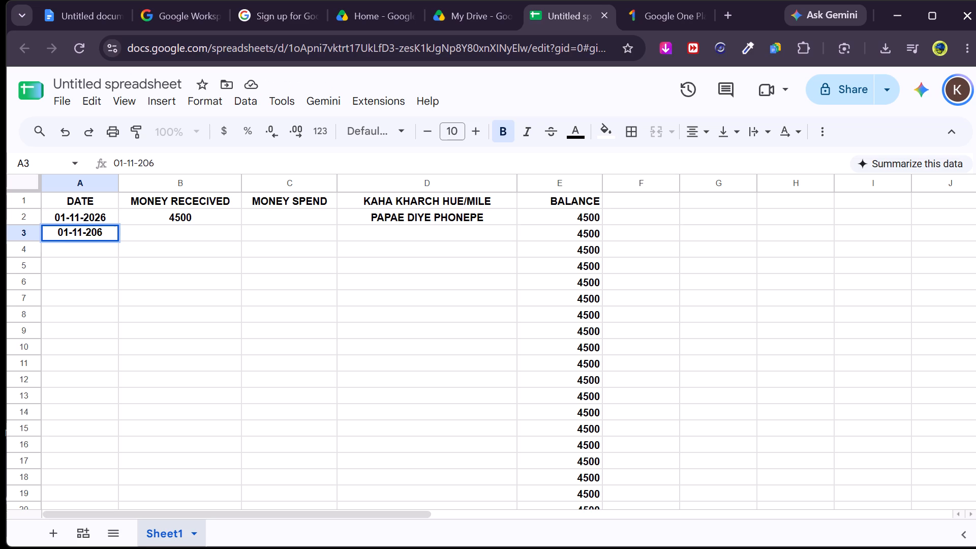
{"action": "key", "text": "BackSpace"}
{"action": "type", "text": "26"}
{"action": "key", "text": "Right"}
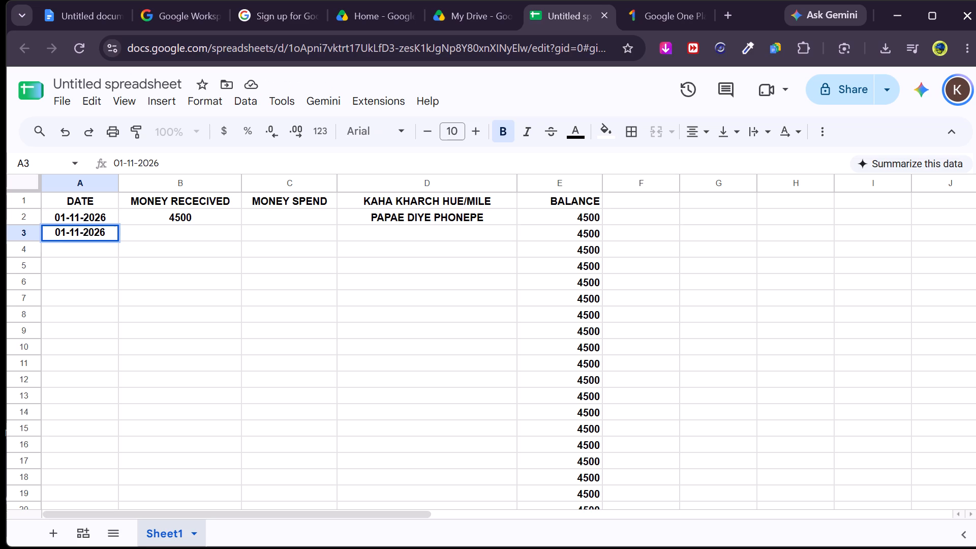
{"action": "key", "text": "Right"}
{"action": "key", "text": "Right"}
{"action": "key", "text": "Return"}
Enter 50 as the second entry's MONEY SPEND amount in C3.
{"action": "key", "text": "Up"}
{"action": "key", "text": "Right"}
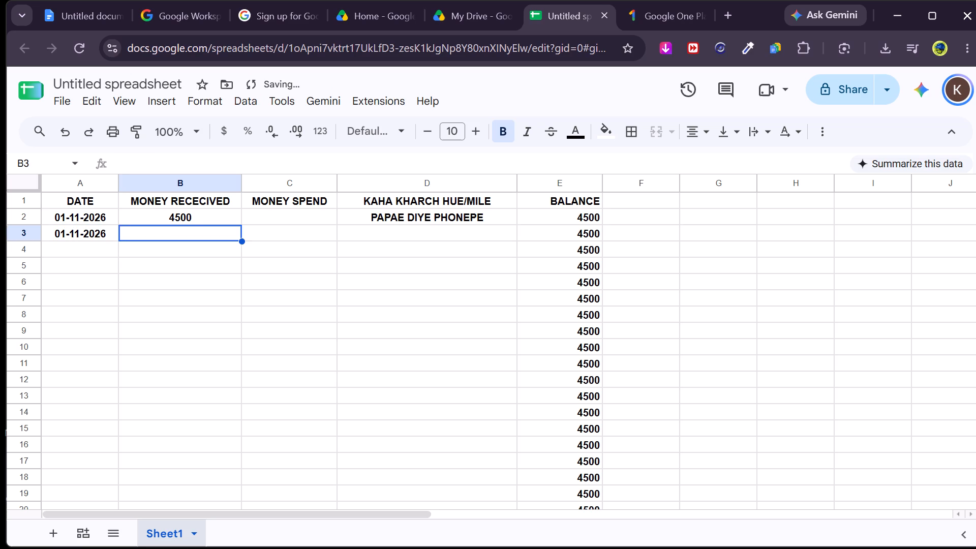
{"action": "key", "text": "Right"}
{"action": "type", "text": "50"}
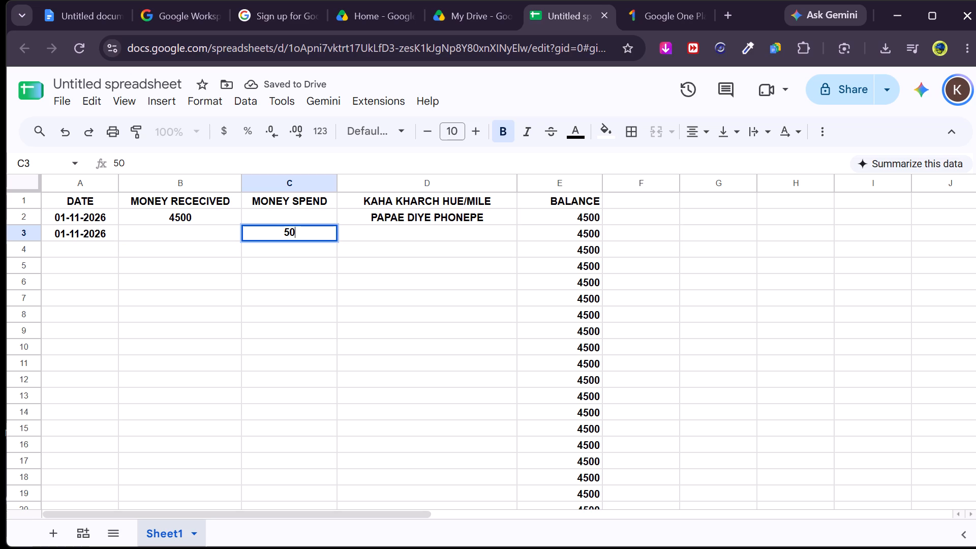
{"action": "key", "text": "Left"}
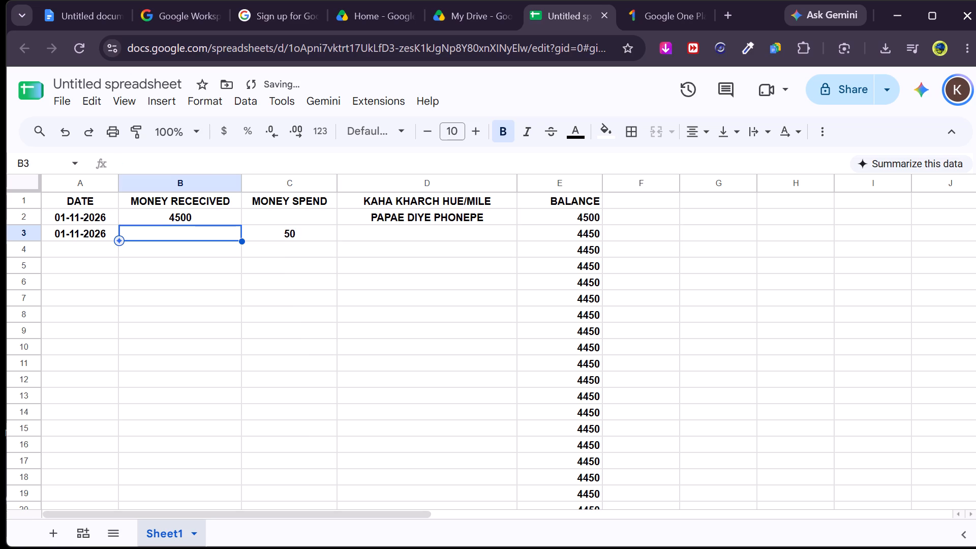
Set the second entry's MONEY SPEND amount in C3 to 4500.
{"action": "key", "text": "Right"}
{"action": "key", "text": "space"}
{"action": "key", "text": "space"}
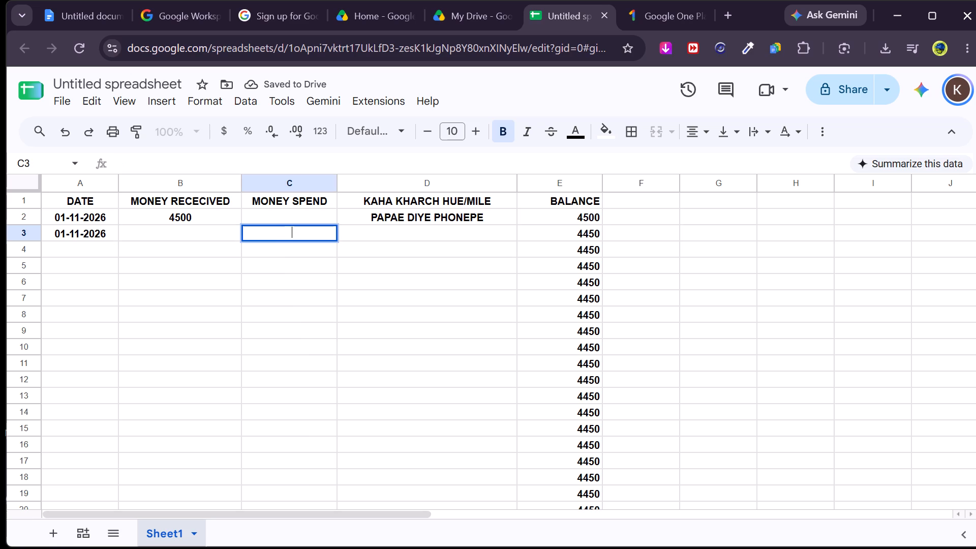
{"action": "key", "text": "BackSpace"}
{"action": "key", "text": "BackSpace"}
{"action": "key", "text": "BackSpace"}
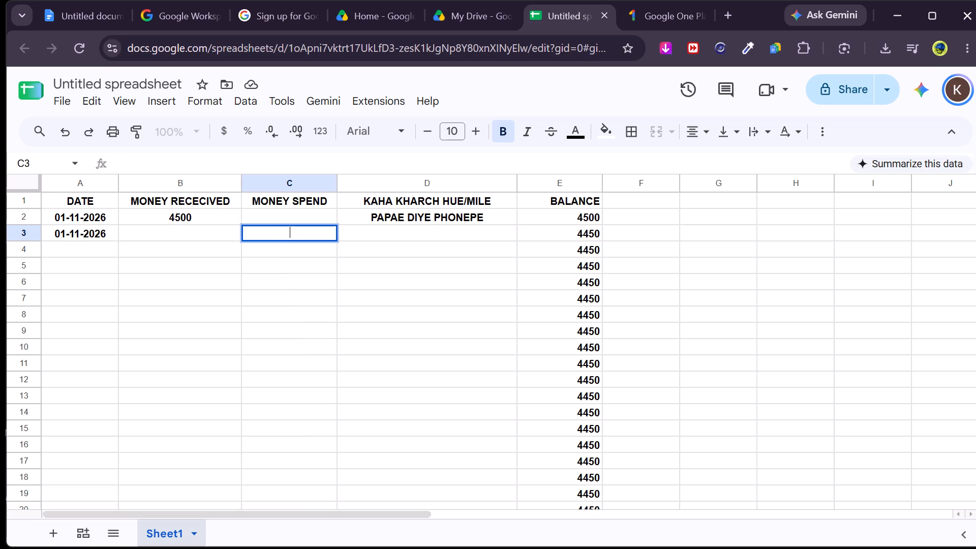
{"action": "key", "text": "BackSpace"}
{"action": "type", "text": "4500"}
{"action": "key", "text": "Right"}
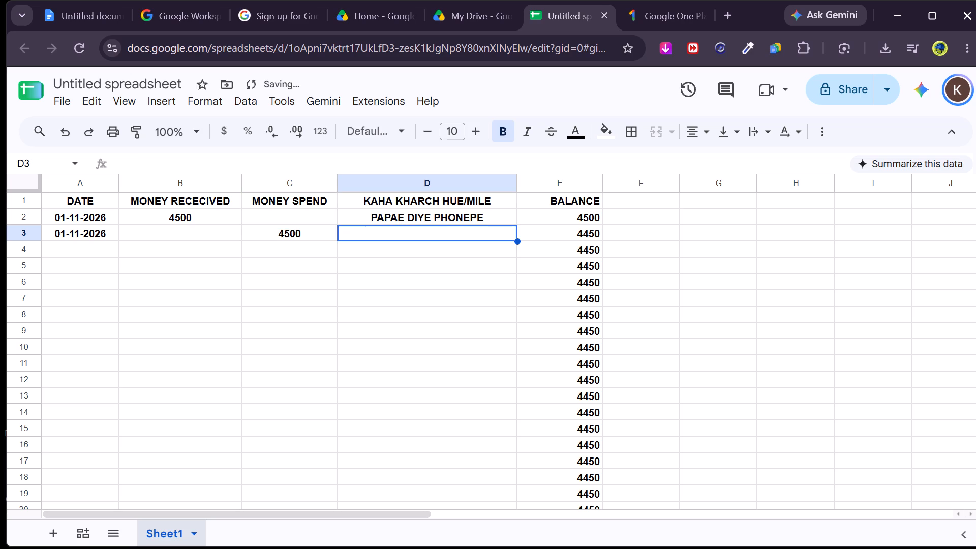
Enter PAPA KO DIYE PAYTM as the second entry's description in D3.
{"action": "type", "text": "PAPA"}
{"action": "key", "text": "space"}
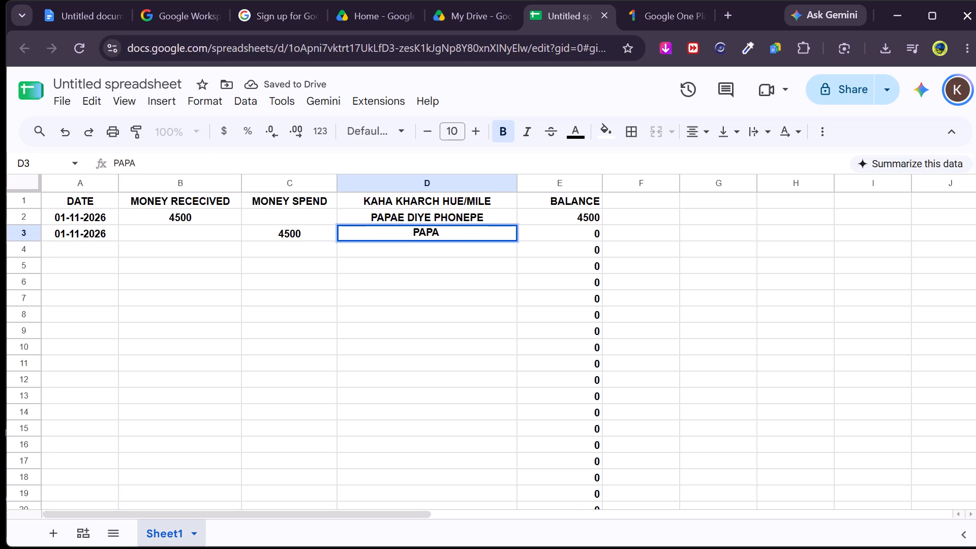
{"action": "type", "text": "KO DIE"}
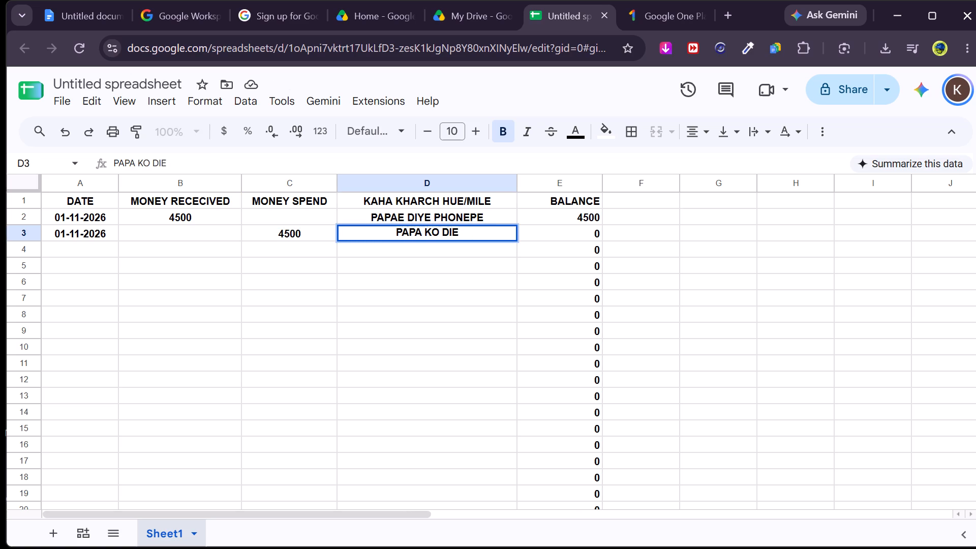
{"action": "key", "text": "BackSpace"}
{"action": "type", "text": "Y"}
{"action": "key", "text": "space"}
{"action": "key", "text": "e"}
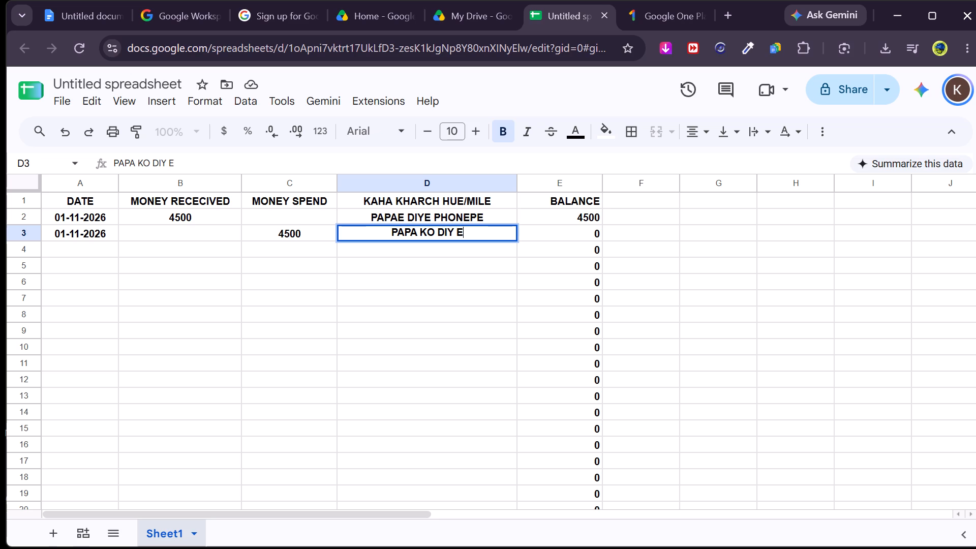
{"action": "key", "text": "BackSpace"}
{"action": "key", "text": "BackSpace"}
{"action": "type", "text": "E PA"}
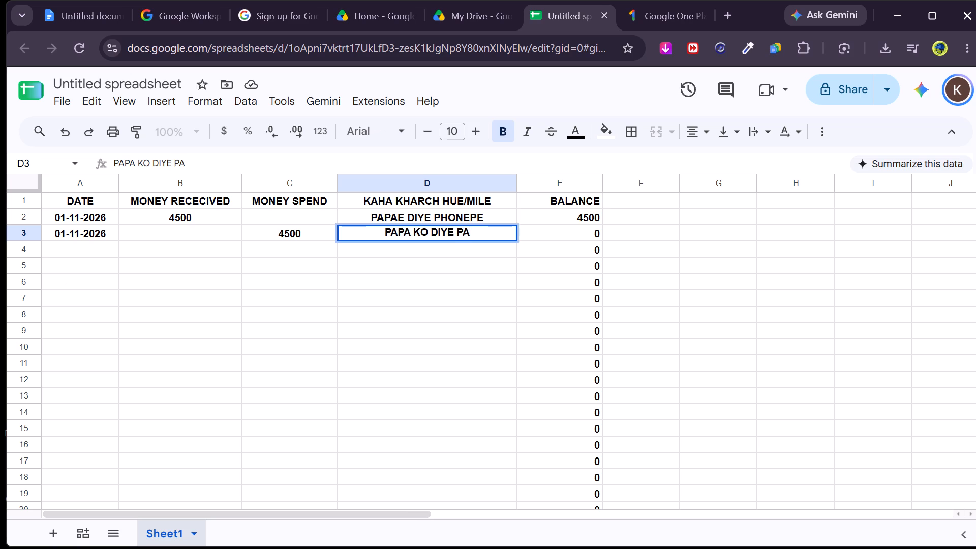
{"action": "type", "text": "YTM"}
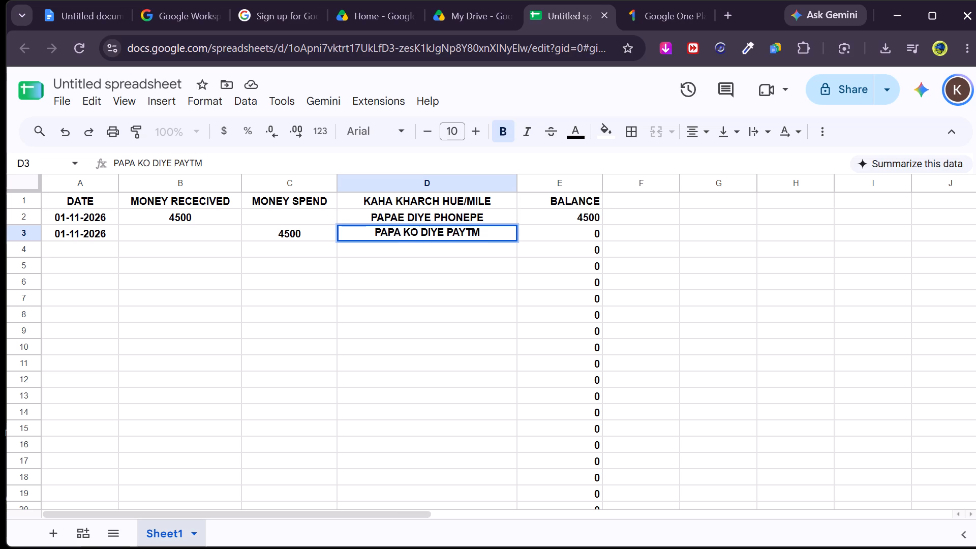
{"action": "key", "text": "Down"}
Enter 01-11-2026 as the third entry's date in A4.
{"action": "key", "text": "Left"}
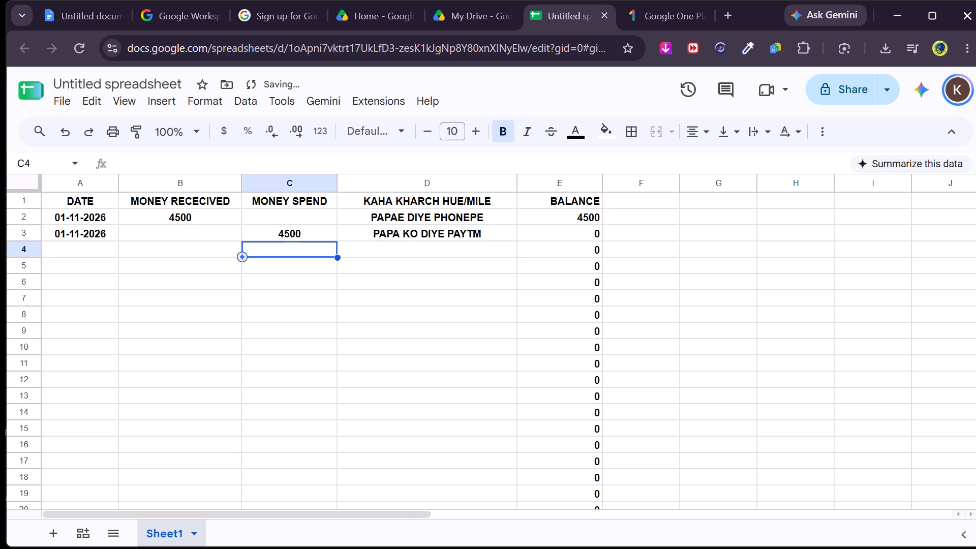
{"action": "key", "text": "Left"}
{"action": "key", "text": "Left"}
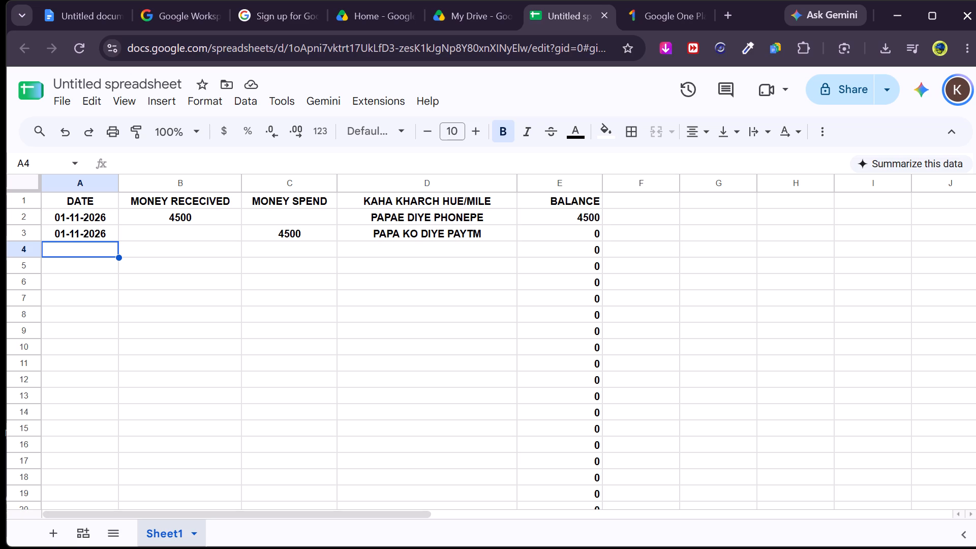
{"action": "type", "text": "01"}
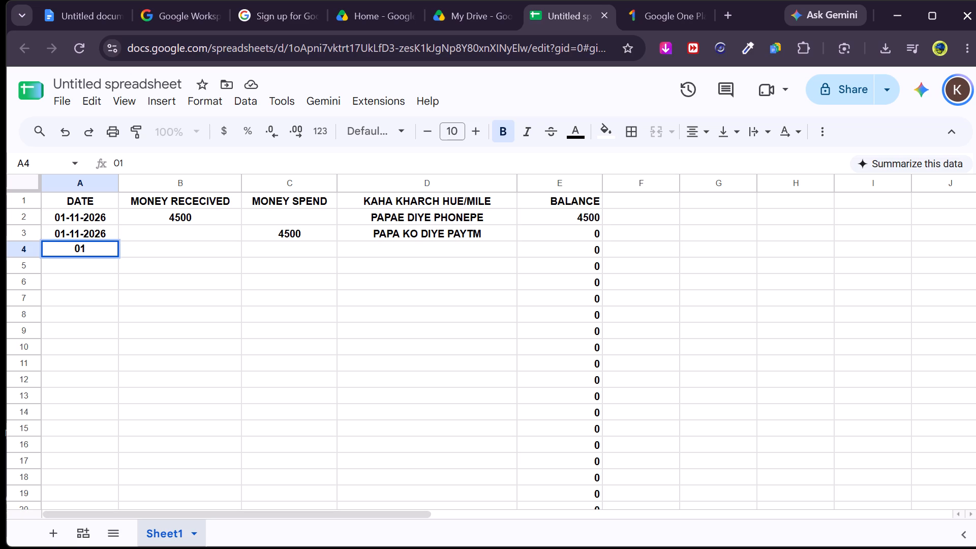
{"action": "type", "text": "11-2026"}
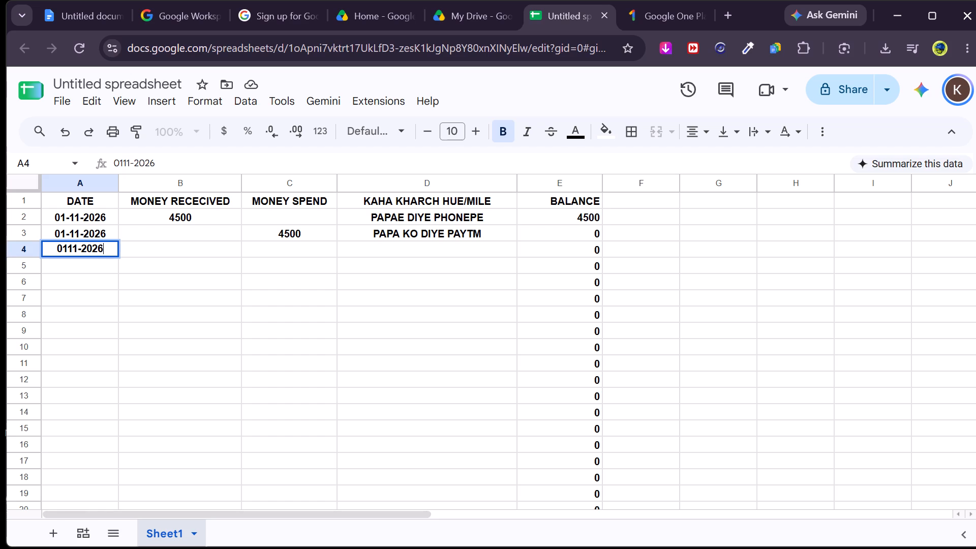
{"action": "key", "text": "Right"}
{"action": "key", "text": "Left"}
{"action": "key", "text": "Left"}
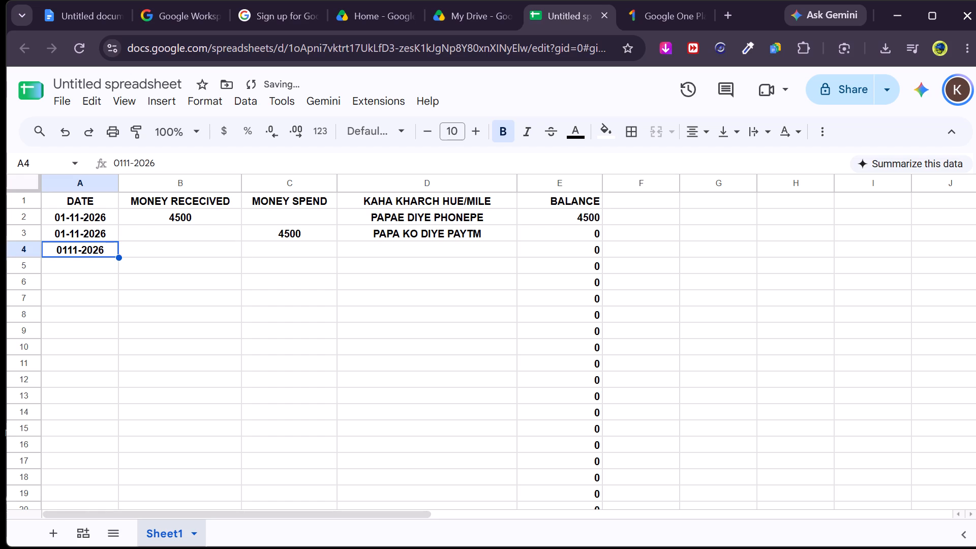
{"action": "key", "text": "space"}
{"action": "type", "text": "01-"}
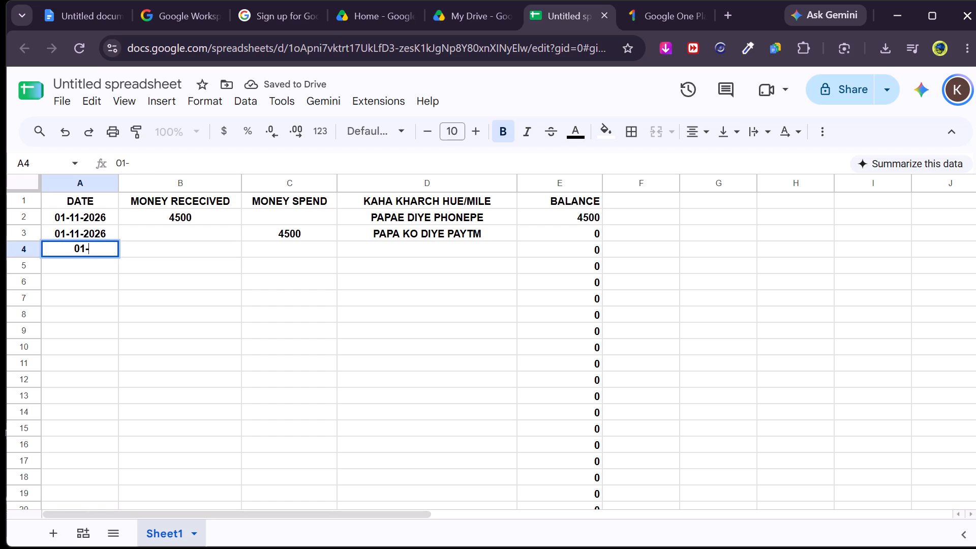
{"action": "key", "text": "1"}
{"action": "key", "text": "1"}
{"action": "key", "text": "minus"}
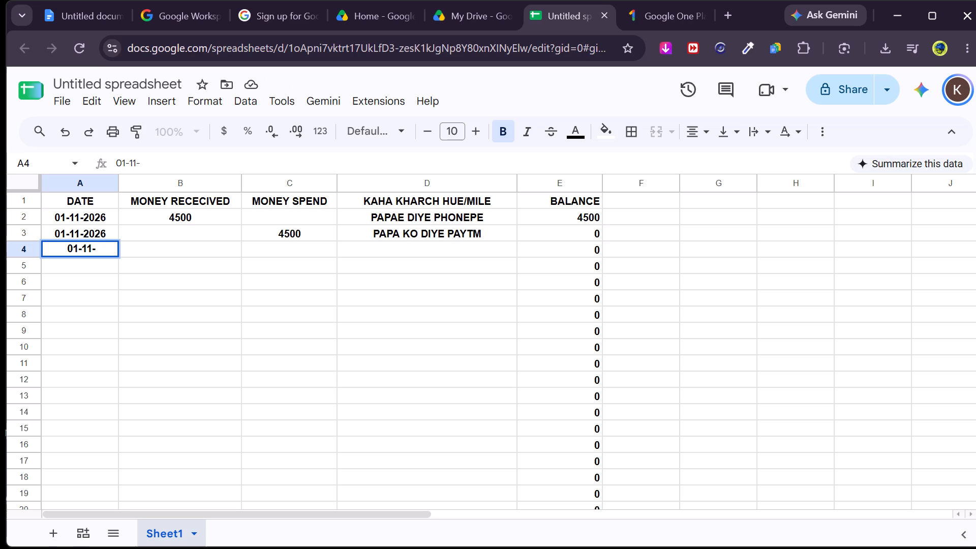
{"action": "type", "text": "2026"}
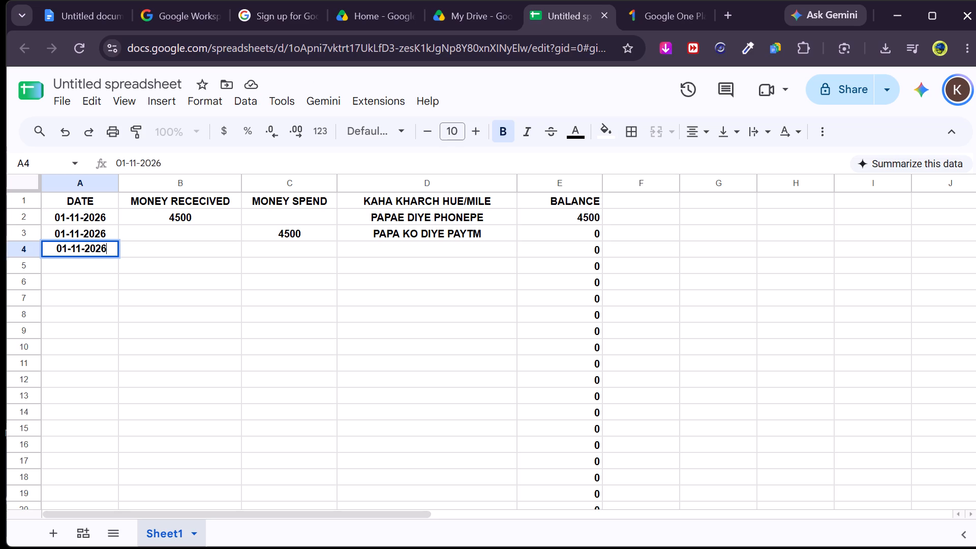
Record 5000 as money received in B4 with the description MOBIKWIK SE in D4.
{"action": "key", "text": "Tab"}
{"action": "type", "text": "5000"}
{"action": "key", "text": "Tab"}
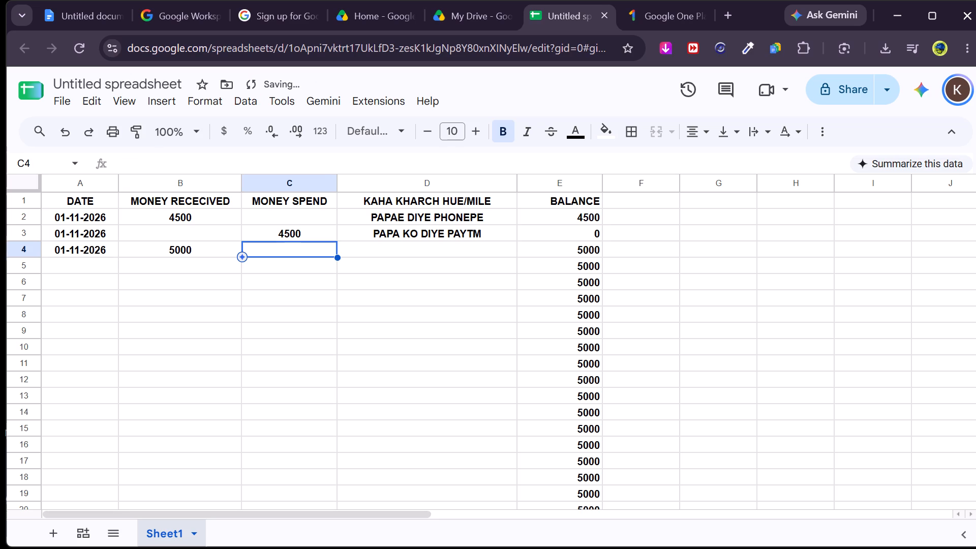
{"action": "key", "text": "Tab"}
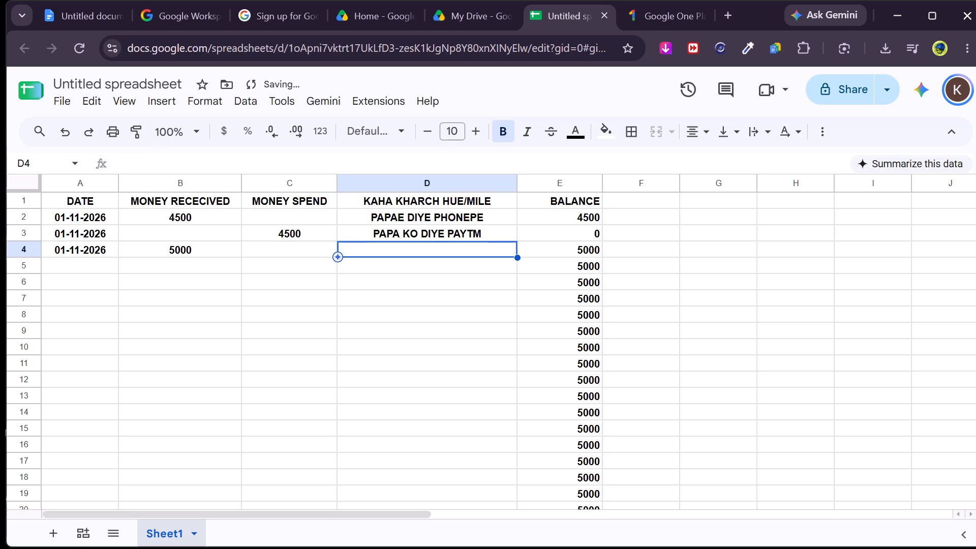
{"action": "type", "text": "MOBI"}
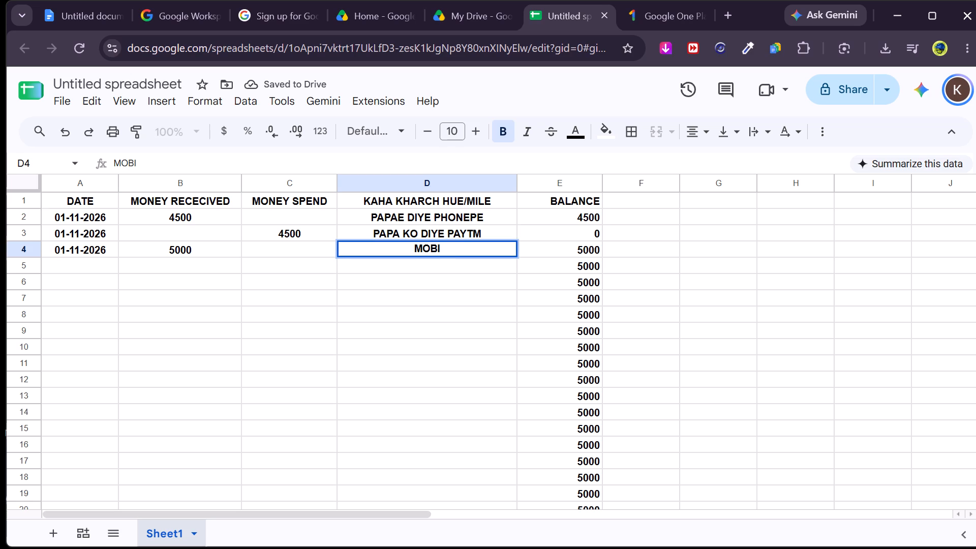
{"action": "type", "text": "KWIK"}
{"action": "key", "text": "space"}
{"action": "type", "text": "SE"}
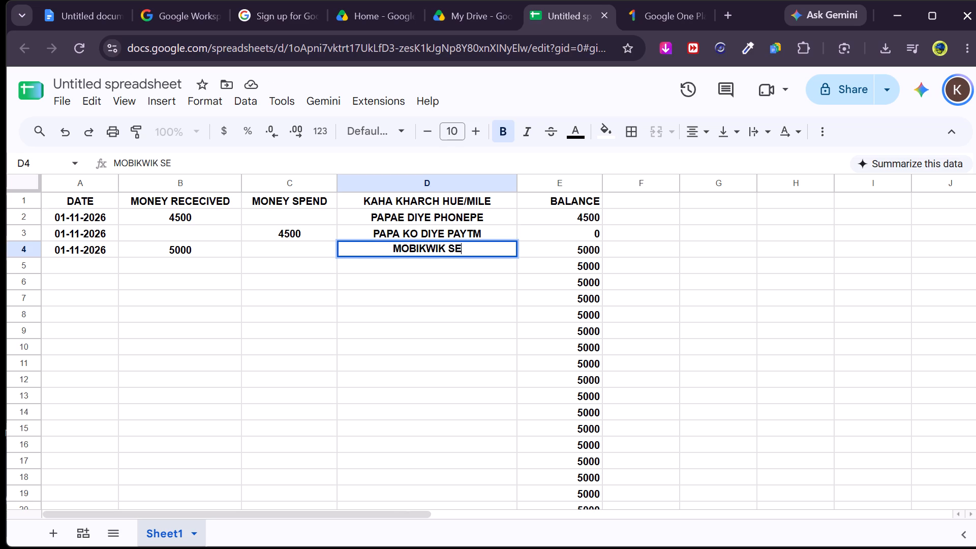
{"action": "key", "text": "Tab"}
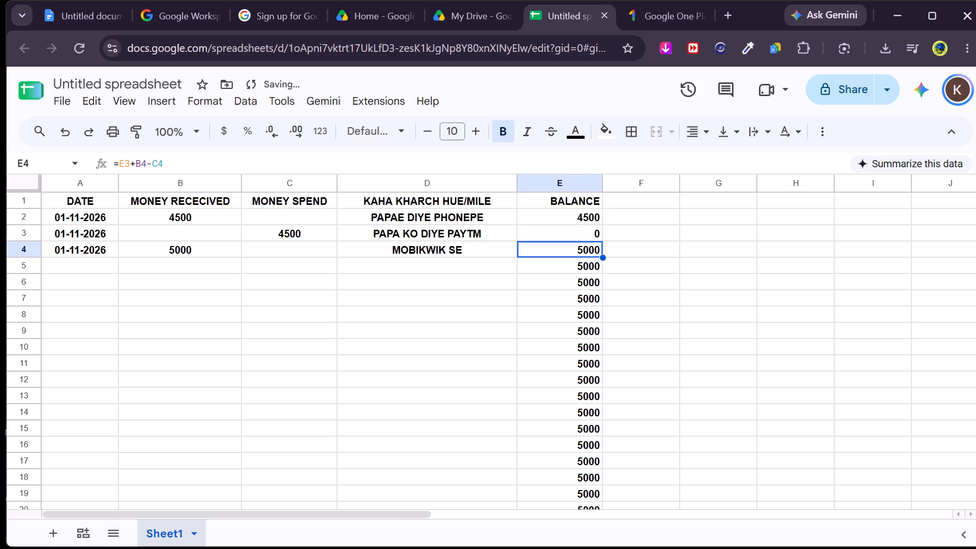
Start the fourth entry at date cell A5.
{"action": "key", "text": "Tab"}
{"action": "key", "text": "Down"}
{"action": "key", "text": "Left"}
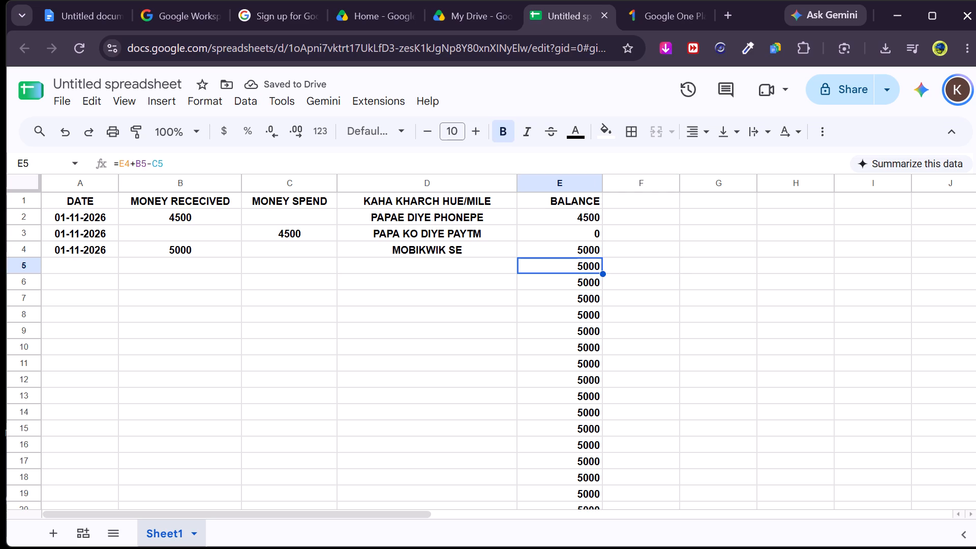
{"action": "key", "text": "Left"}
{"action": "key", "text": "Left"}
{"action": "key", "text": "Left"}
{"action": "key", "text": "Left"}
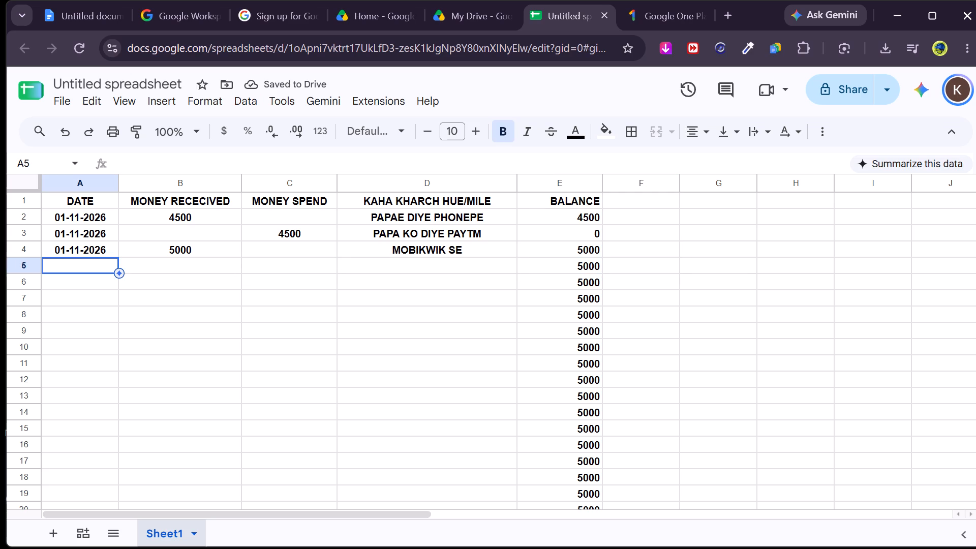
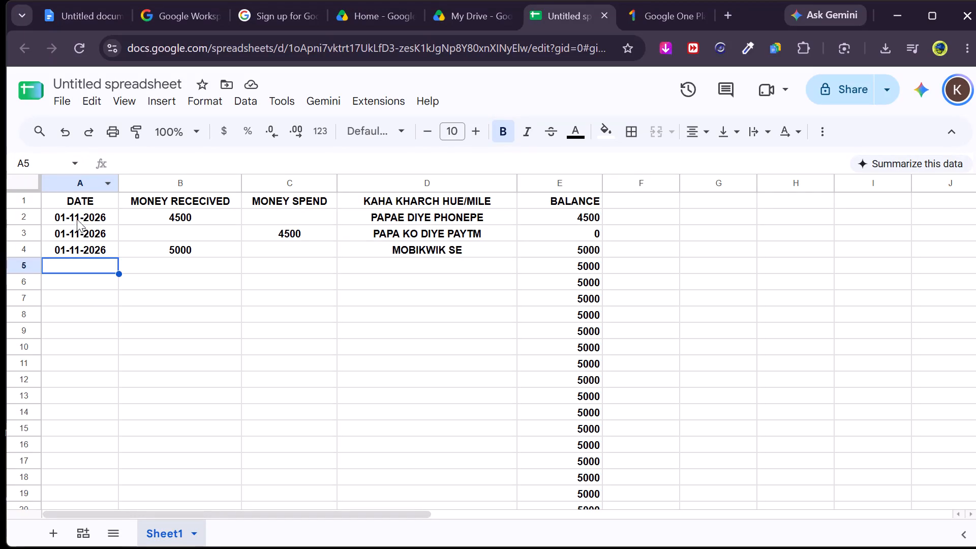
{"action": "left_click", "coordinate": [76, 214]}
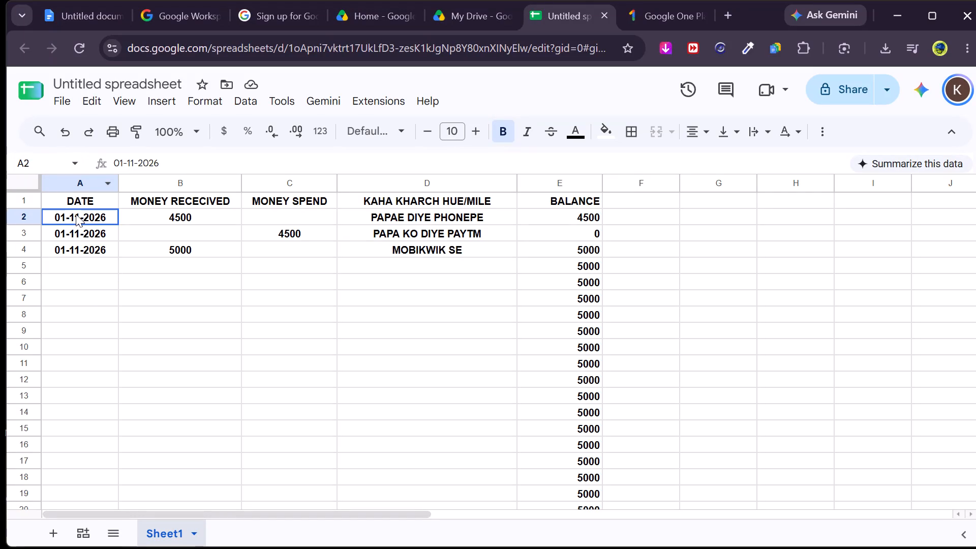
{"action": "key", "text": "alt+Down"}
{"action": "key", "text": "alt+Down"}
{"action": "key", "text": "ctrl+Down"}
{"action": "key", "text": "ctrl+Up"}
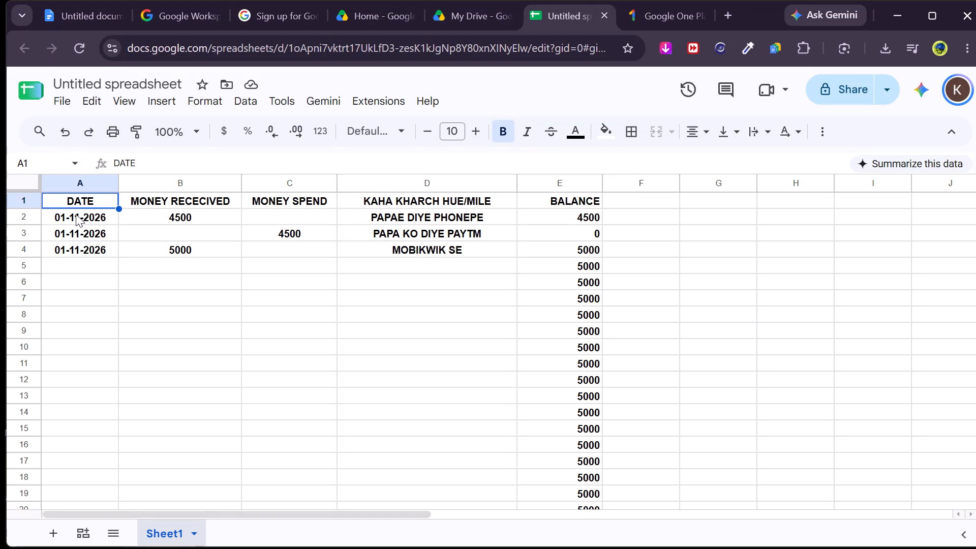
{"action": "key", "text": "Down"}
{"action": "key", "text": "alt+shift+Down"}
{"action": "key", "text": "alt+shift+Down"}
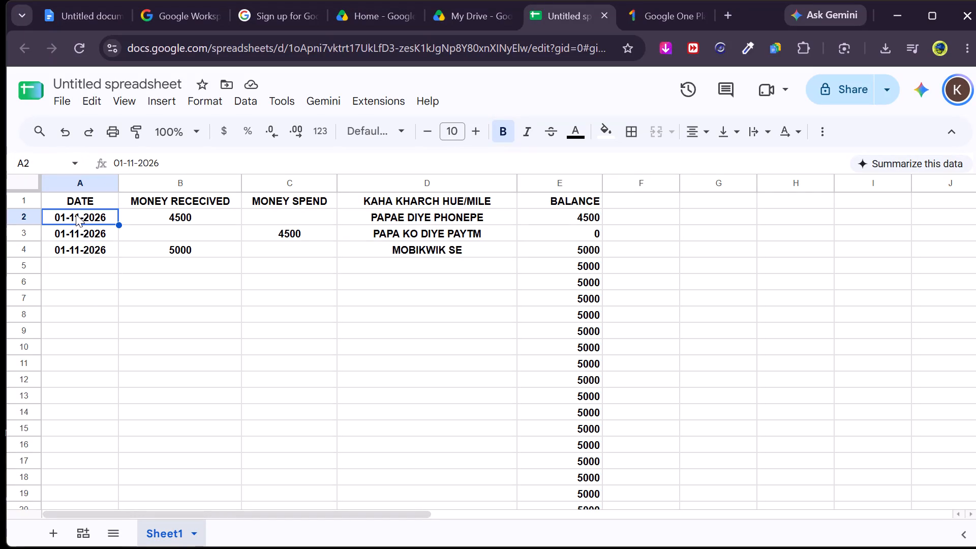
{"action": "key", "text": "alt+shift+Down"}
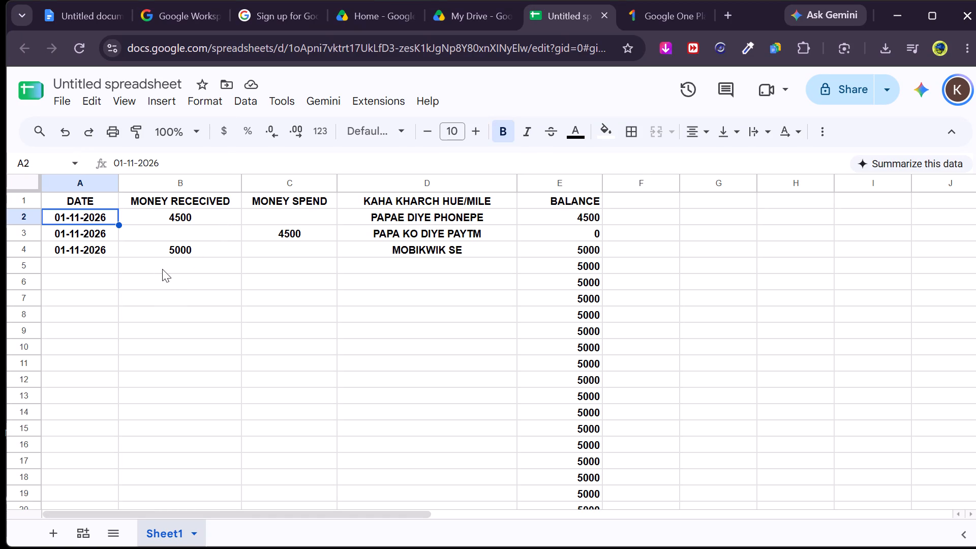
Replace the first entry's date in A2 with today's date, 11-06-2026.
{"action": "double_click", "coordinate": [101, 213]}
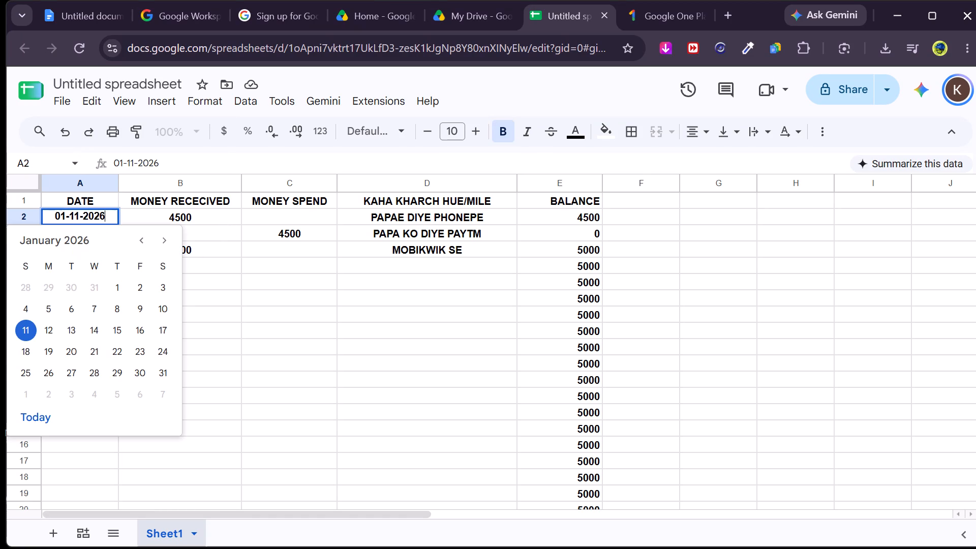
{"action": "left_click", "coordinate": [63, 213]}
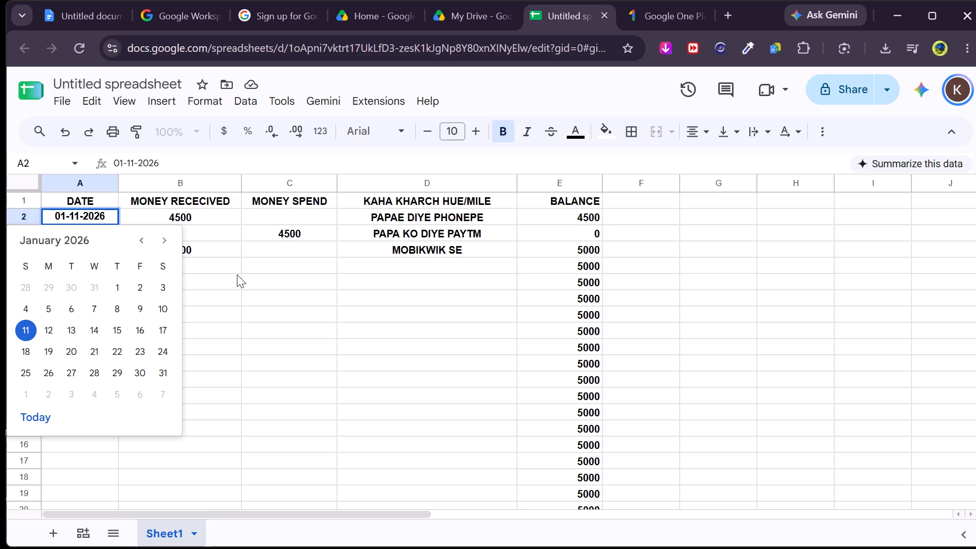
{"action": "left_click", "coordinate": [32, 414]}
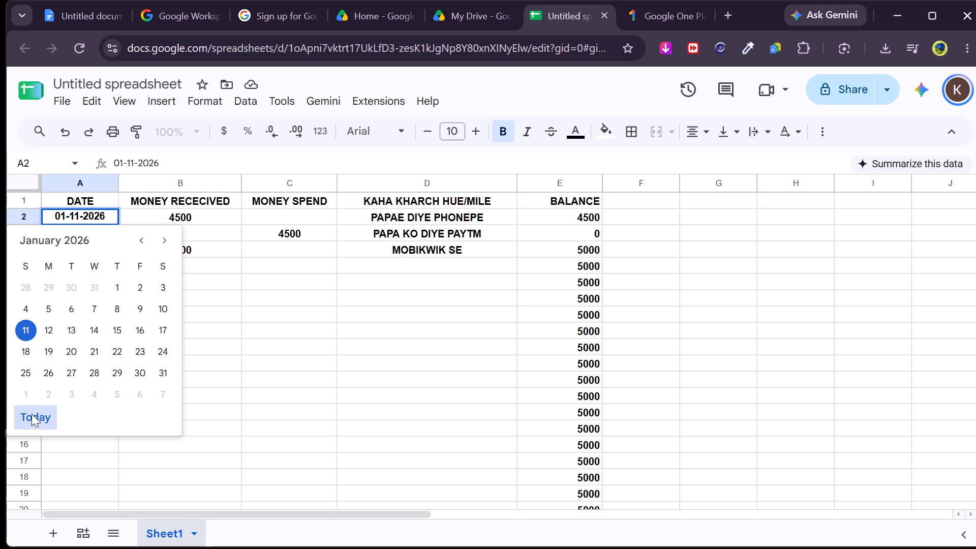
{"action": "left_click", "coordinate": [131, 260]}
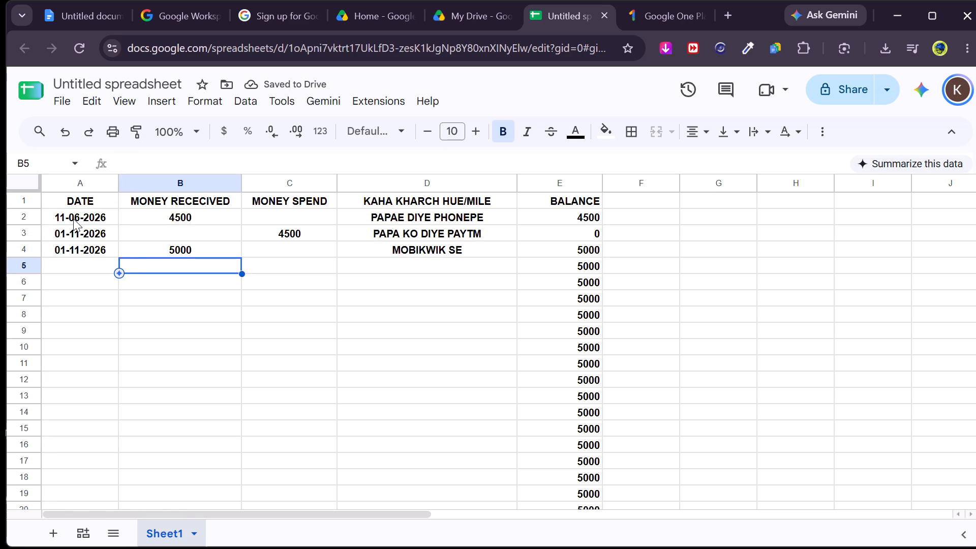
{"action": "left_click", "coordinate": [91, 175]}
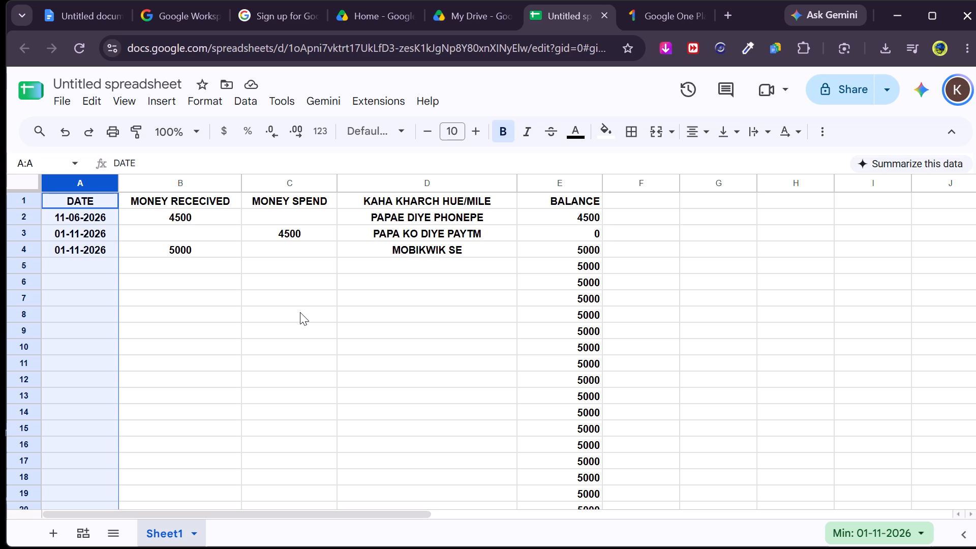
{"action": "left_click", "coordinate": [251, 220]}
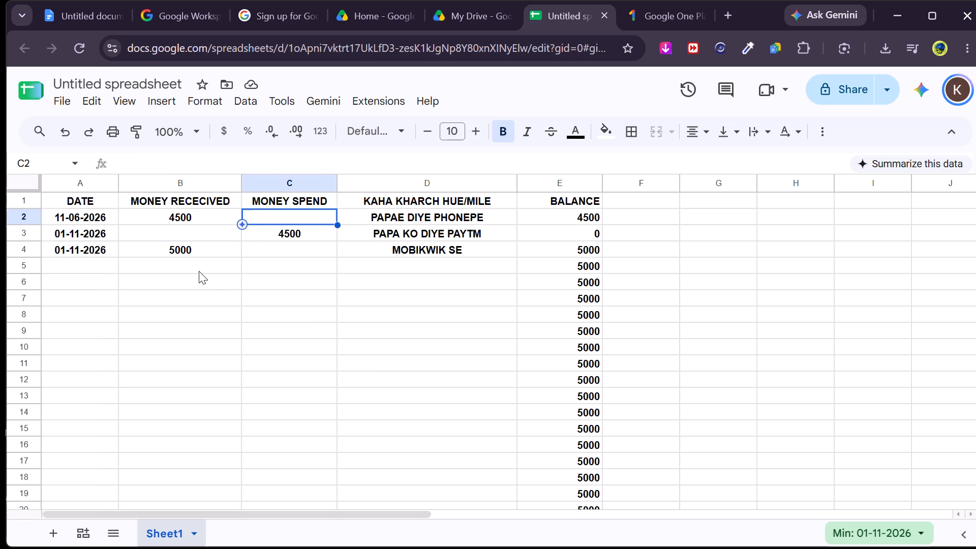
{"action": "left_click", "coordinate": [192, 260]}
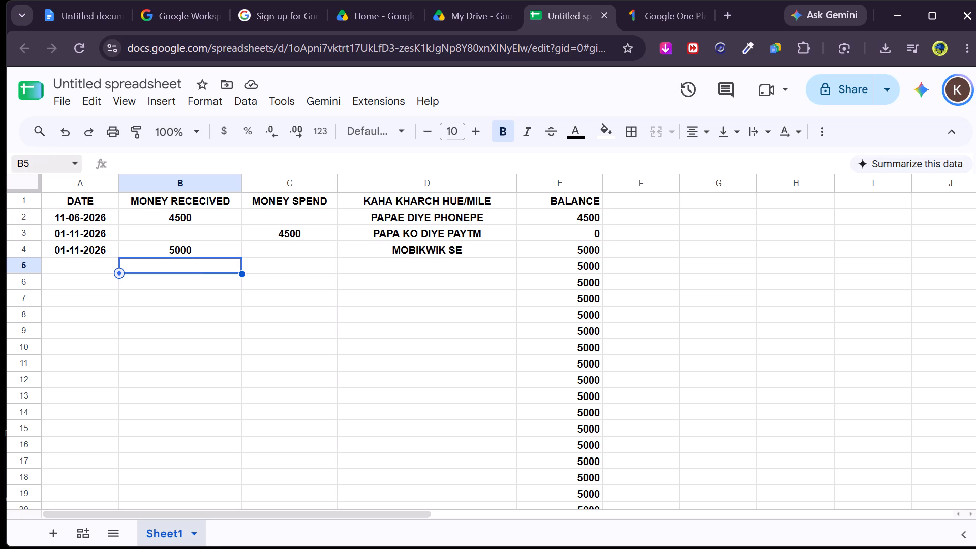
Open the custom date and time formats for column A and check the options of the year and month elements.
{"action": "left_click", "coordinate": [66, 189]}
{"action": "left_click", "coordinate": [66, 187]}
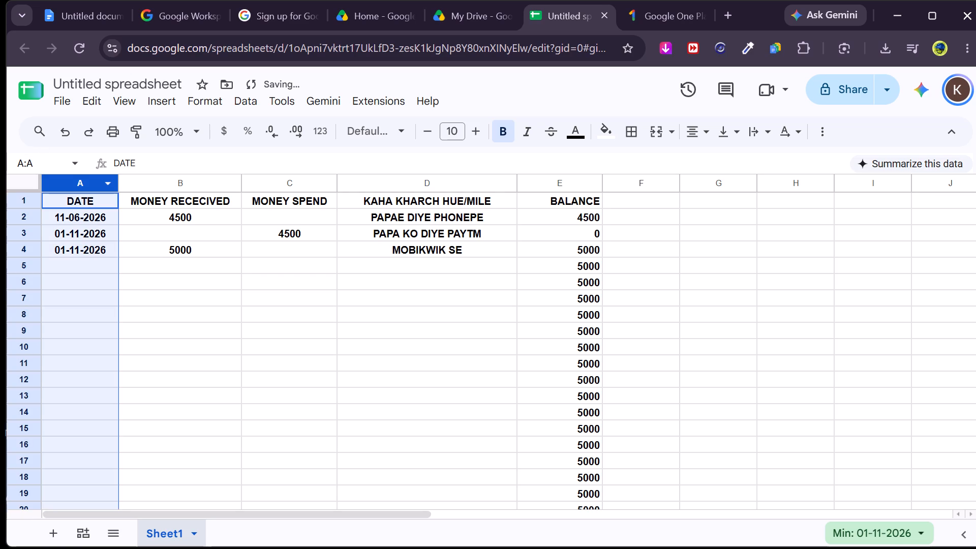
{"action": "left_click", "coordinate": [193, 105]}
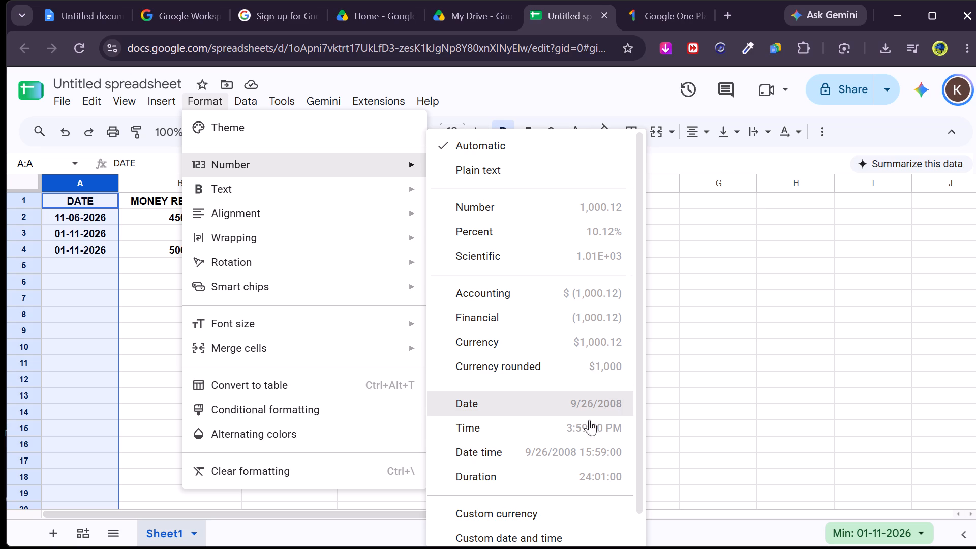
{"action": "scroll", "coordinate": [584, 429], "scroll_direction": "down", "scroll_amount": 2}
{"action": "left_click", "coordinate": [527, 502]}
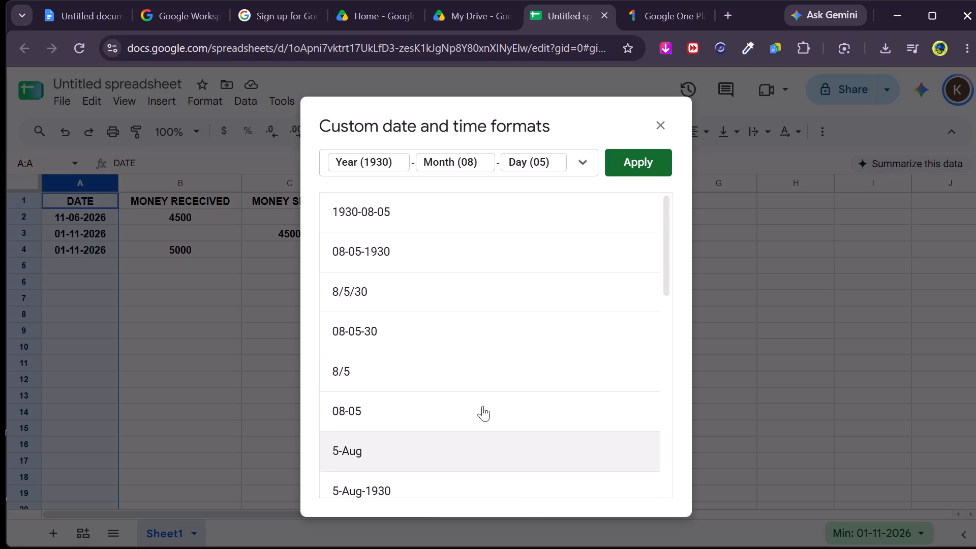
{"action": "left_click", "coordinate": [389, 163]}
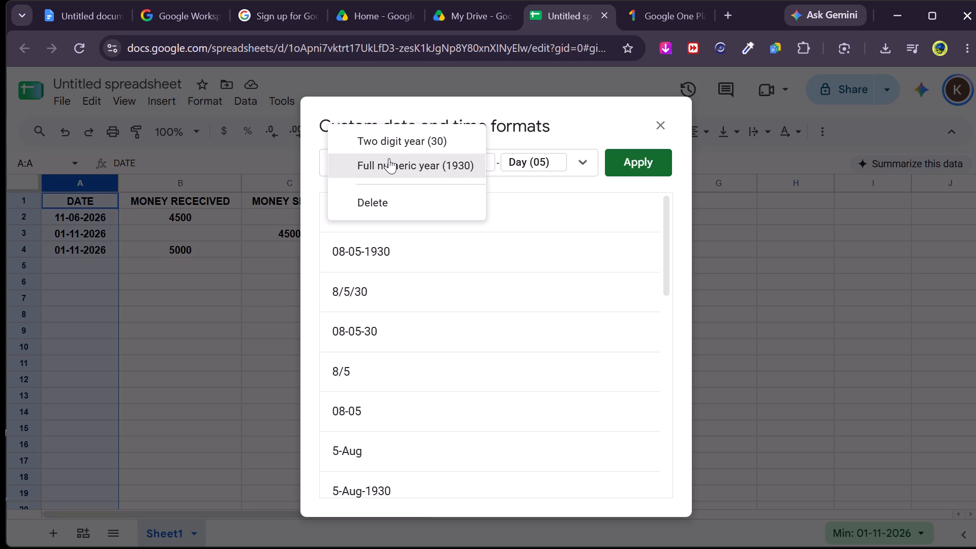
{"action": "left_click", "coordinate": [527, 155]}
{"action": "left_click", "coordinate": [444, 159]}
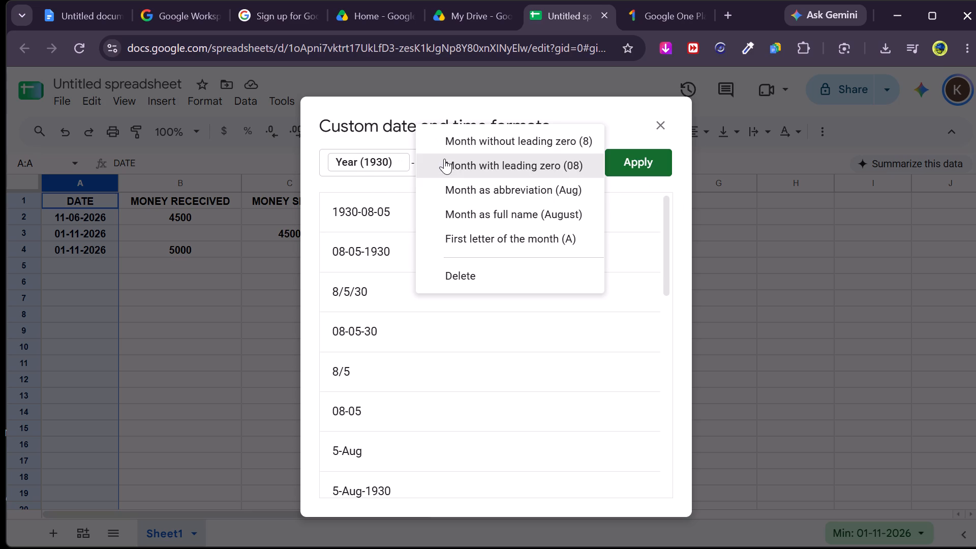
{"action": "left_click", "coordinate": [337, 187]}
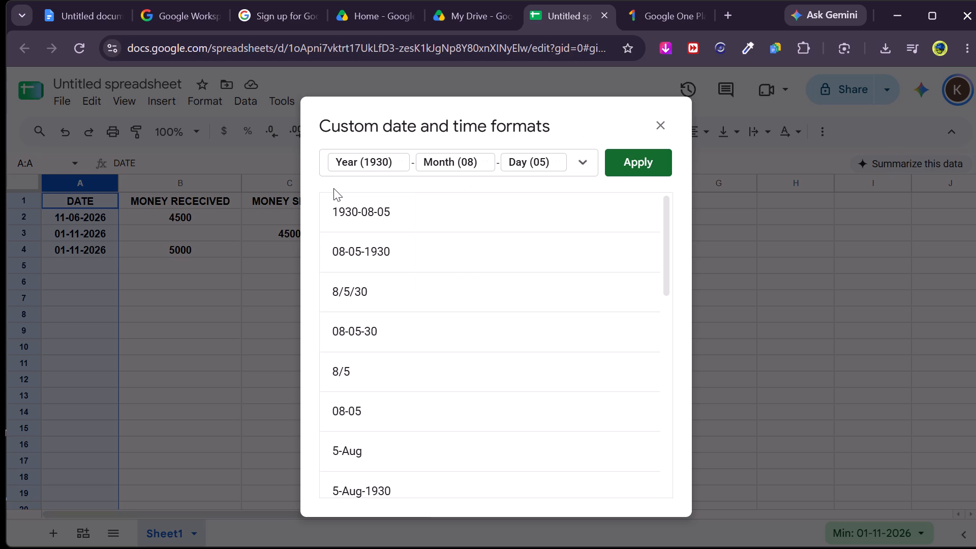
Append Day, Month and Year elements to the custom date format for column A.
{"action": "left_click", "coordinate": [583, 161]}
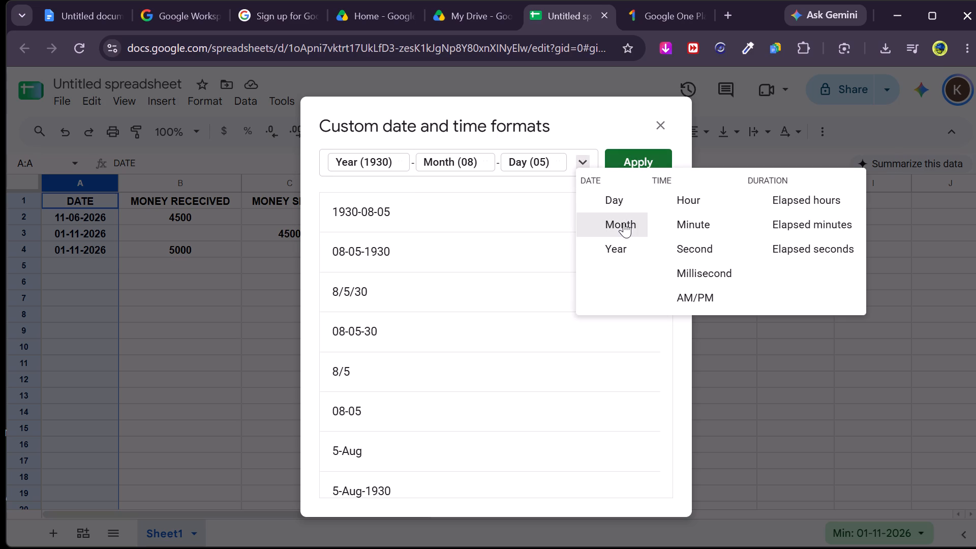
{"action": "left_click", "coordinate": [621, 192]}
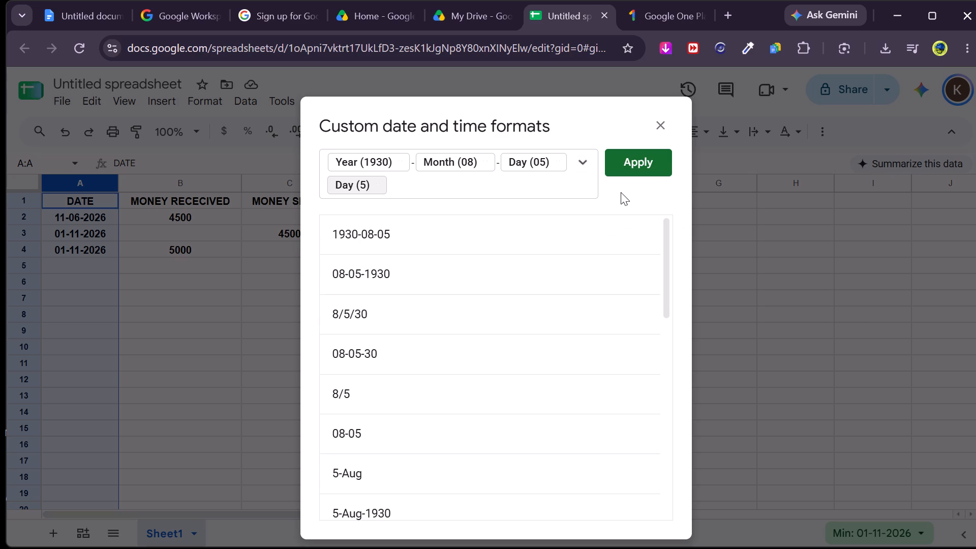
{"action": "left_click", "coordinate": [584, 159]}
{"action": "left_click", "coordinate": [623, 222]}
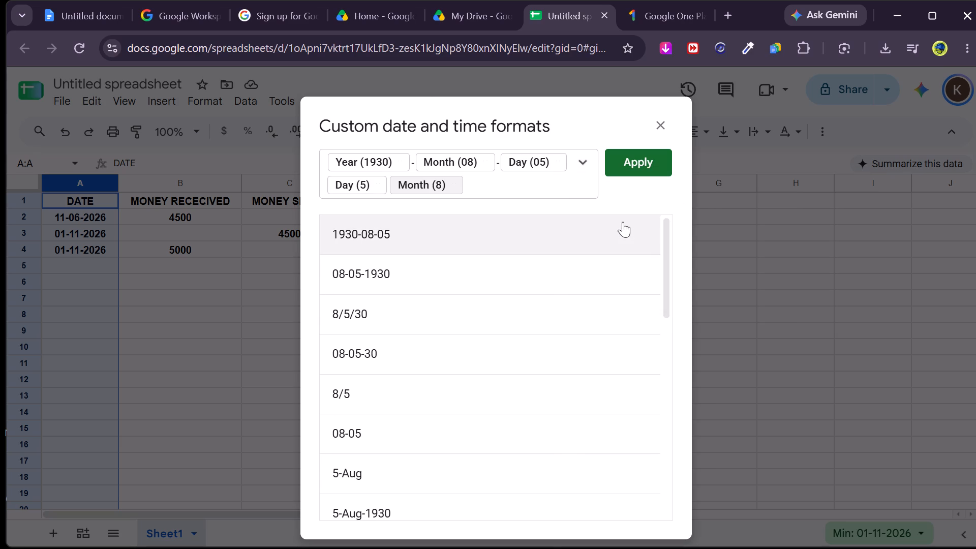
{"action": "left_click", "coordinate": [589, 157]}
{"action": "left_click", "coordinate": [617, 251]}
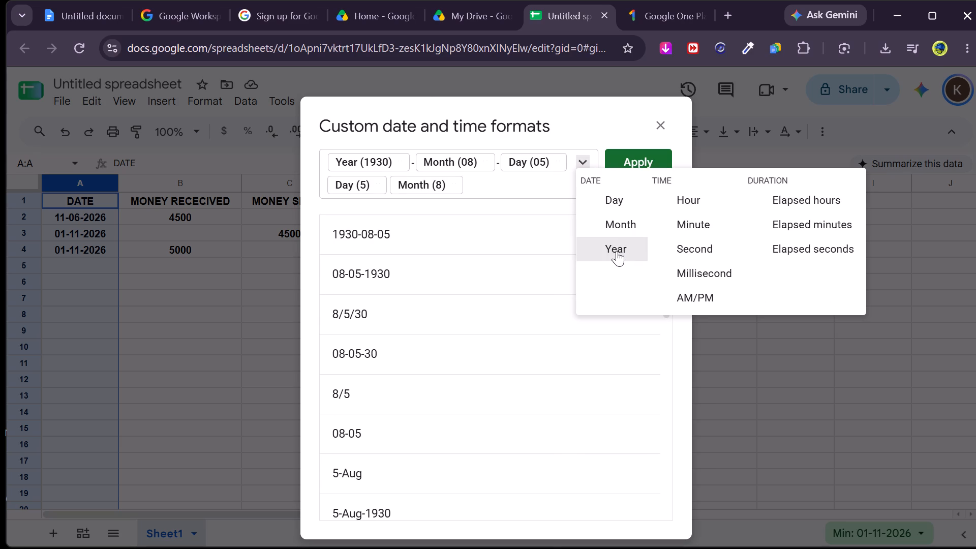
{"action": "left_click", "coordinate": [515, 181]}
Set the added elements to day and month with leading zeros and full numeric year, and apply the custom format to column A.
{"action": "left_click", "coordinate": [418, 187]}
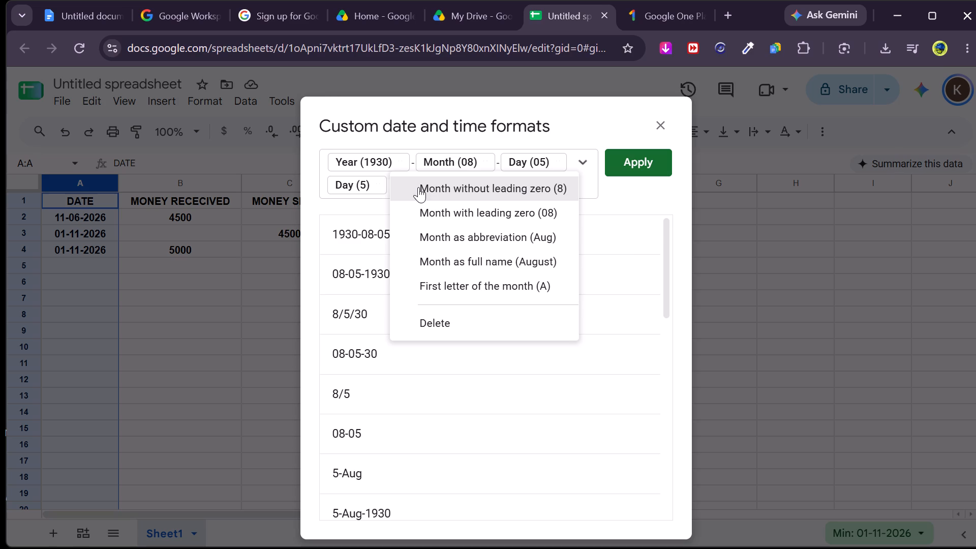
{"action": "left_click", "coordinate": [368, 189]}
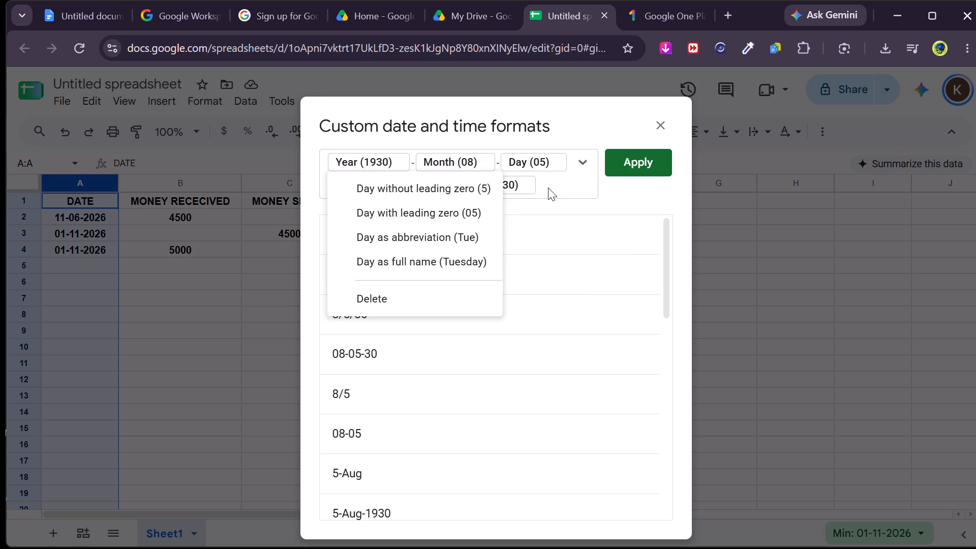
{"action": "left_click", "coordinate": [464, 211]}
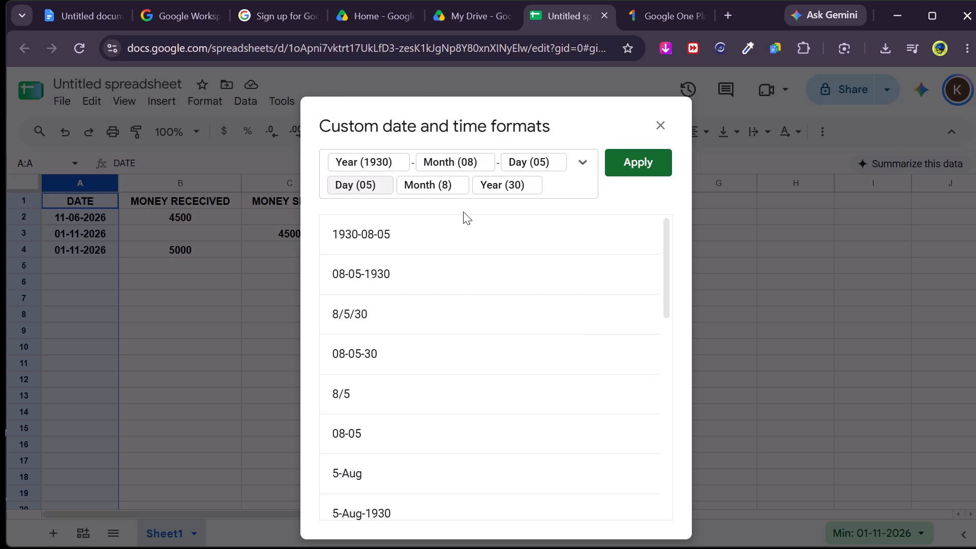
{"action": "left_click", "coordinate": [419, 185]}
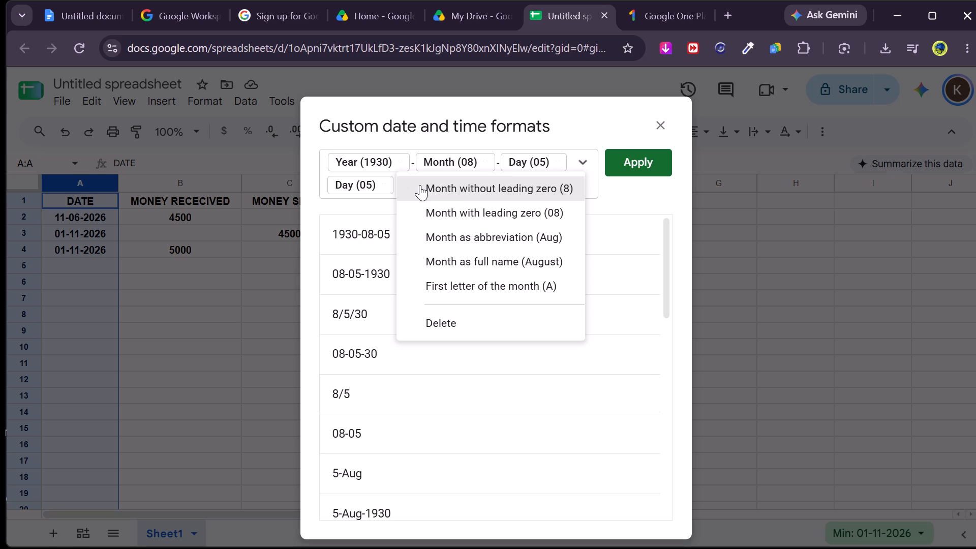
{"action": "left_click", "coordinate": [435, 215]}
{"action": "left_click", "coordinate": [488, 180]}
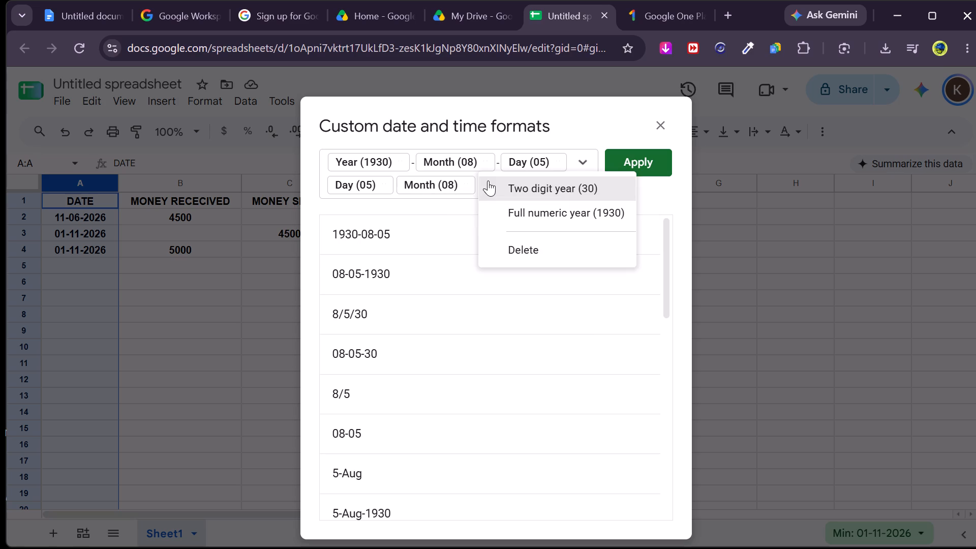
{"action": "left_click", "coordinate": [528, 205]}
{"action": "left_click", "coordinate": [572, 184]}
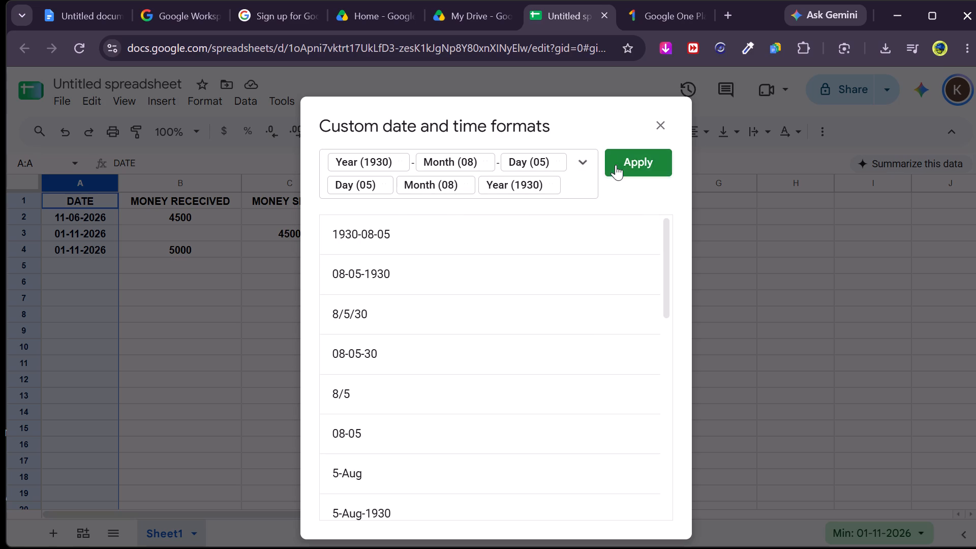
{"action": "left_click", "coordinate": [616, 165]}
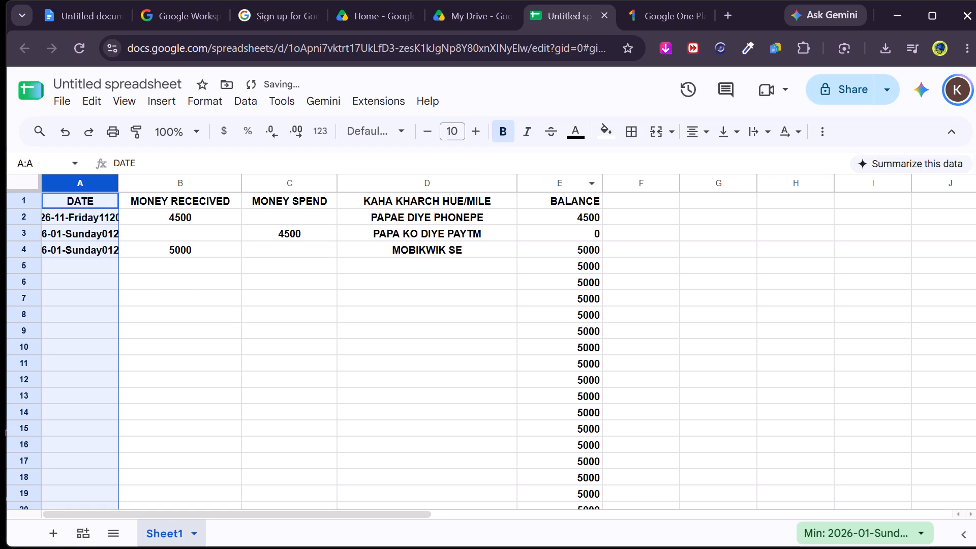
Apply the standard Date number format to column A.
{"action": "right_click", "coordinate": [85, 216]}
{"action": "left_click", "coordinate": [61, 195]}
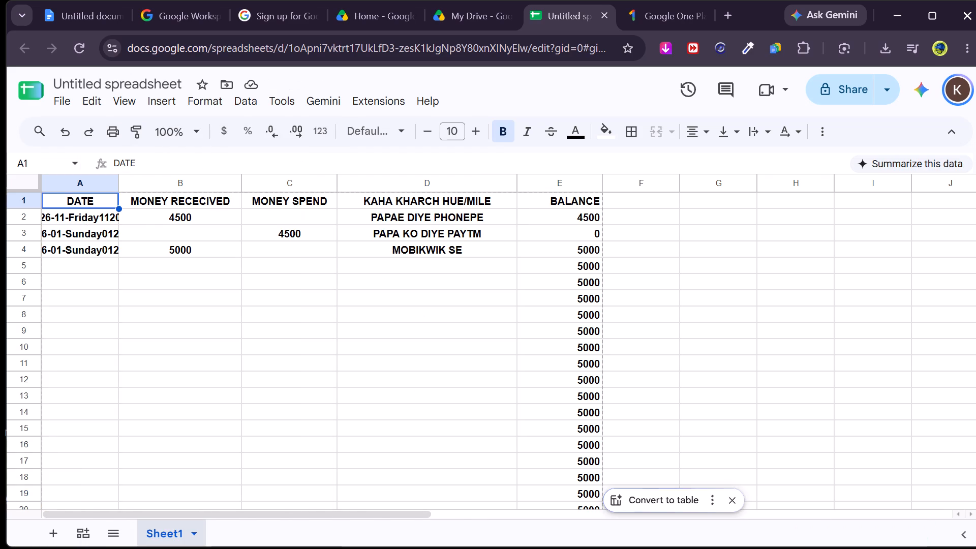
{"action": "left_click", "coordinate": [62, 188]}
{"action": "left_click", "coordinate": [218, 103]}
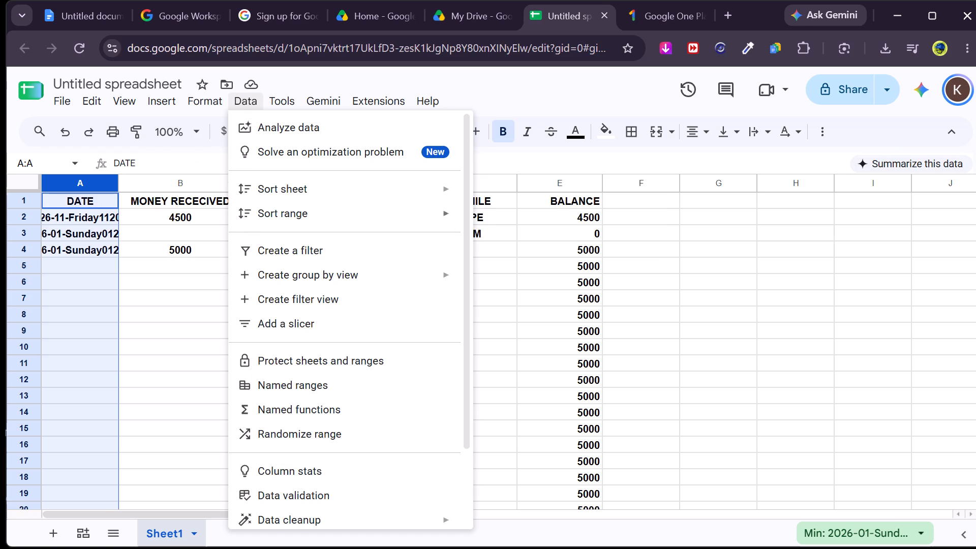
{"action": "left_click", "coordinate": [204, 97]}
{"action": "left_click", "coordinate": [203, 99]}
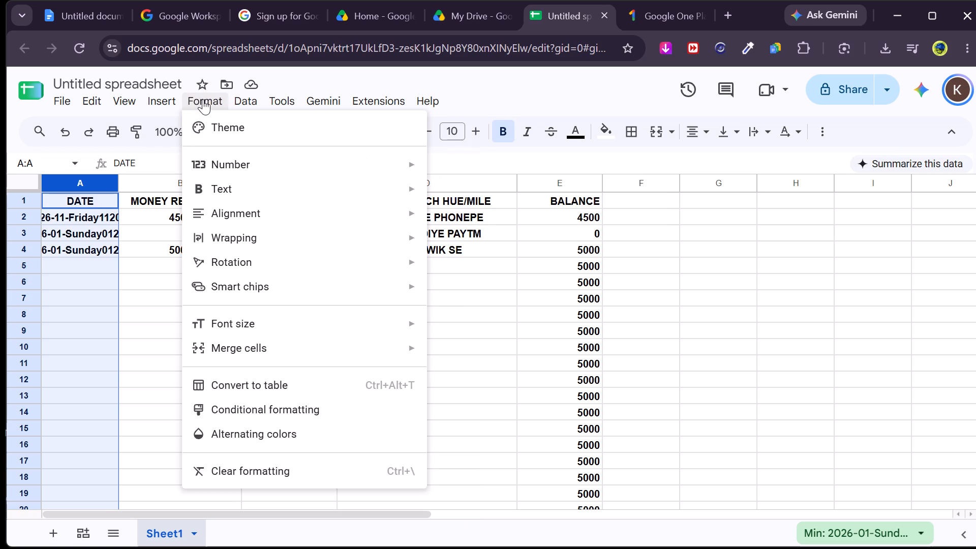
{"action": "left_click", "coordinate": [247, 156]}
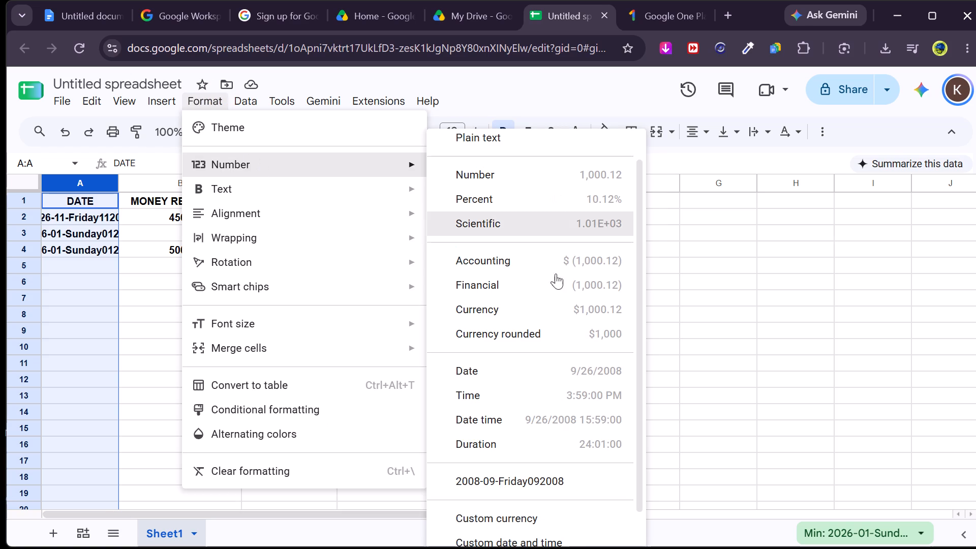
{"action": "left_click", "coordinate": [506, 377]}
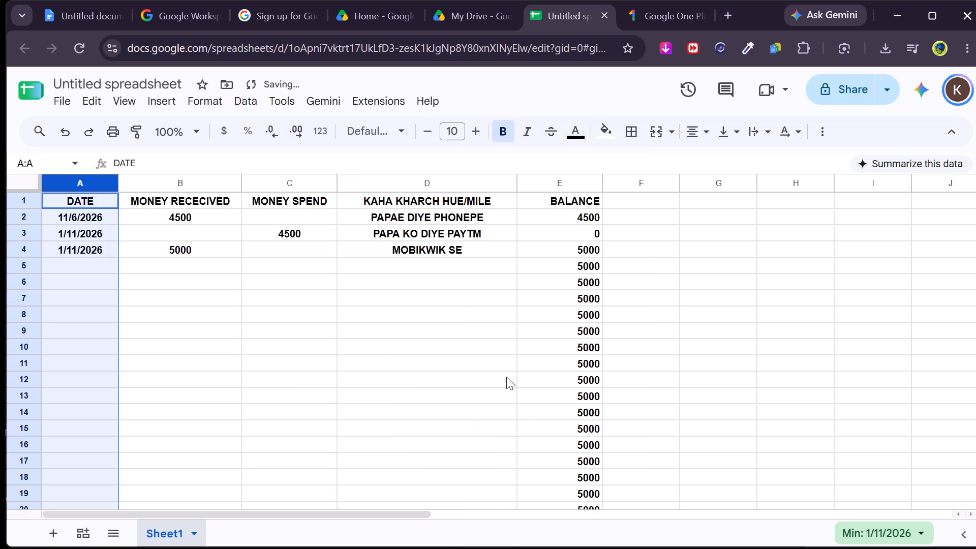
Open the custom date and time formats for cell A2 and delete its Year, Day and Month elements.
{"action": "left_click", "coordinate": [89, 217]}
{"action": "left_click", "coordinate": [86, 218]}
{"action": "double_click", "coordinate": [86, 218]}
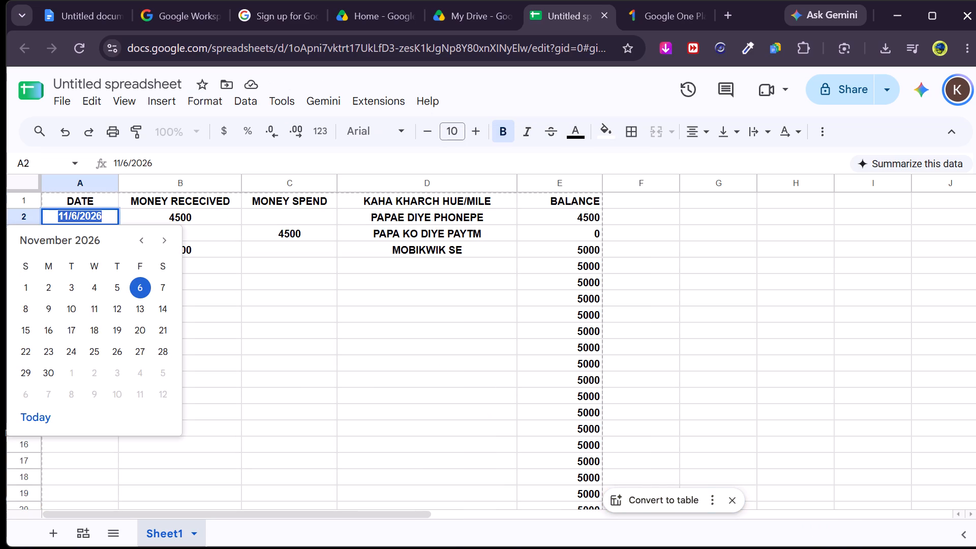
{"action": "left_click", "coordinate": [206, 105]}
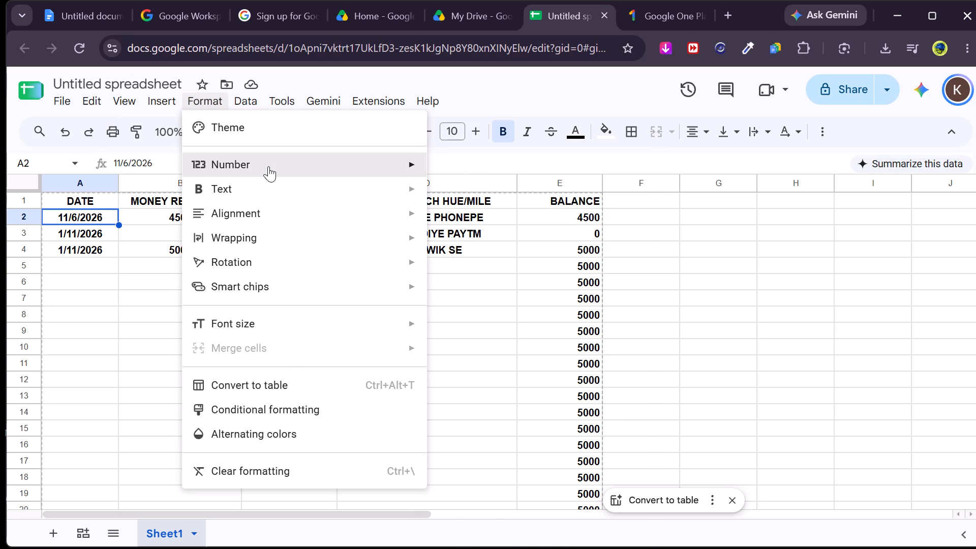
{"action": "scroll", "coordinate": [563, 465], "scroll_direction": "down", "scroll_amount": 1}
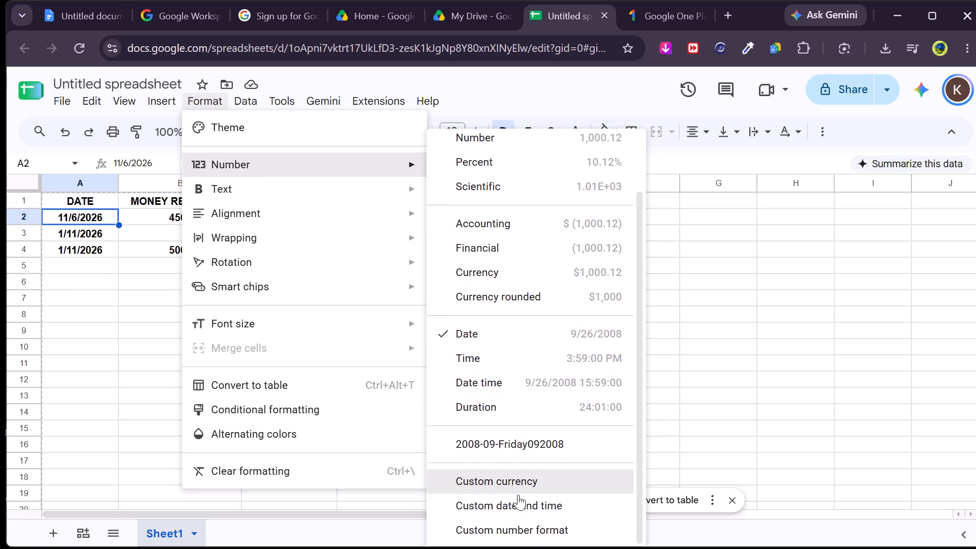
{"action": "scroll", "coordinate": [514, 505], "scroll_direction": "down", "scroll_amount": 1}
{"action": "left_click", "coordinate": [514, 505]}
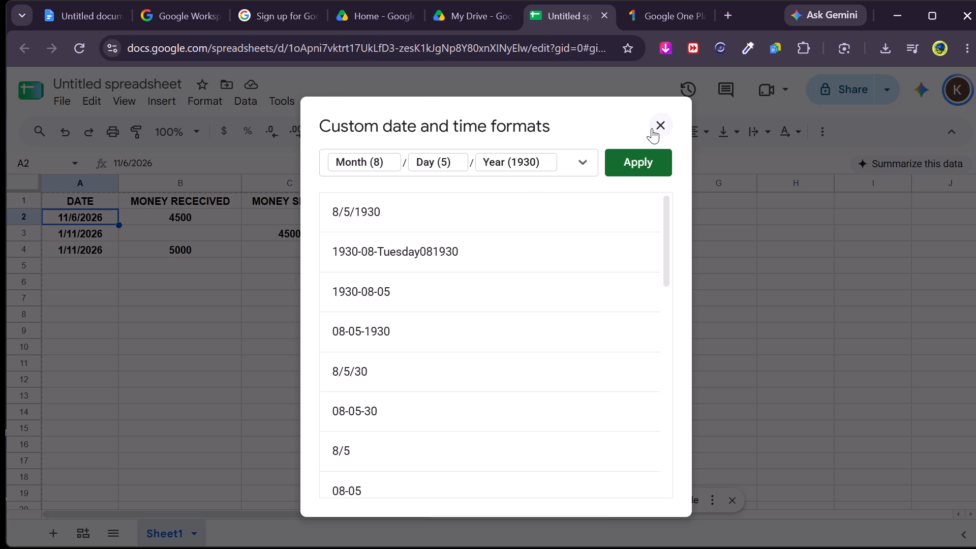
{"action": "left_click", "coordinate": [485, 163]}
{"action": "left_click", "coordinate": [496, 209]}
{"action": "left_click", "coordinate": [425, 166]}
{"action": "left_click", "coordinate": [457, 271]}
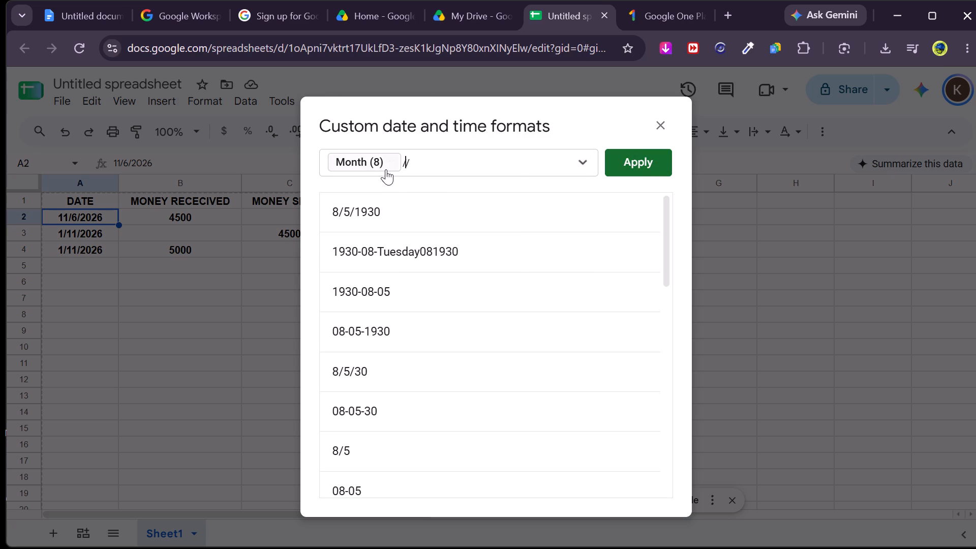
{"action": "left_click", "coordinate": [386, 169]}
{"action": "left_click", "coordinate": [405, 297]}
Add Day, Month and Year elements to A2's custom date format and remove the leftover slashes in front of them.
{"action": "left_click", "coordinate": [584, 154]}
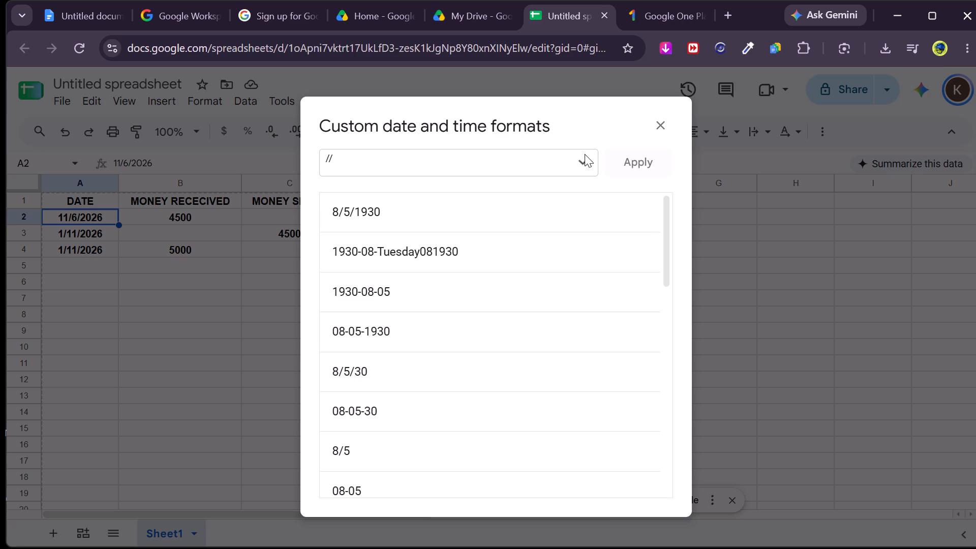
{"action": "left_click", "coordinate": [573, 168]}
{"action": "left_click", "coordinate": [585, 159]}
{"action": "left_click", "coordinate": [607, 194]}
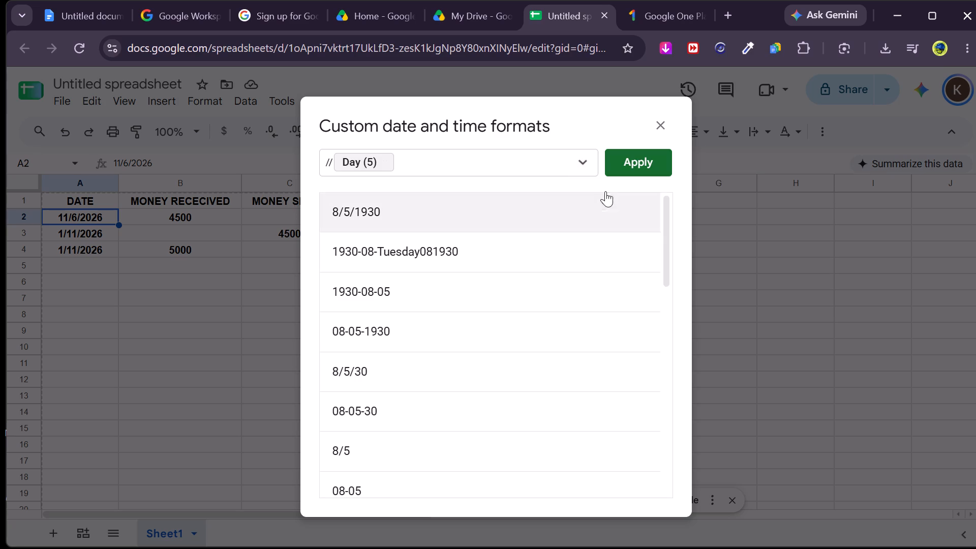
{"action": "left_click", "coordinate": [584, 164]}
{"action": "left_click", "coordinate": [606, 222]}
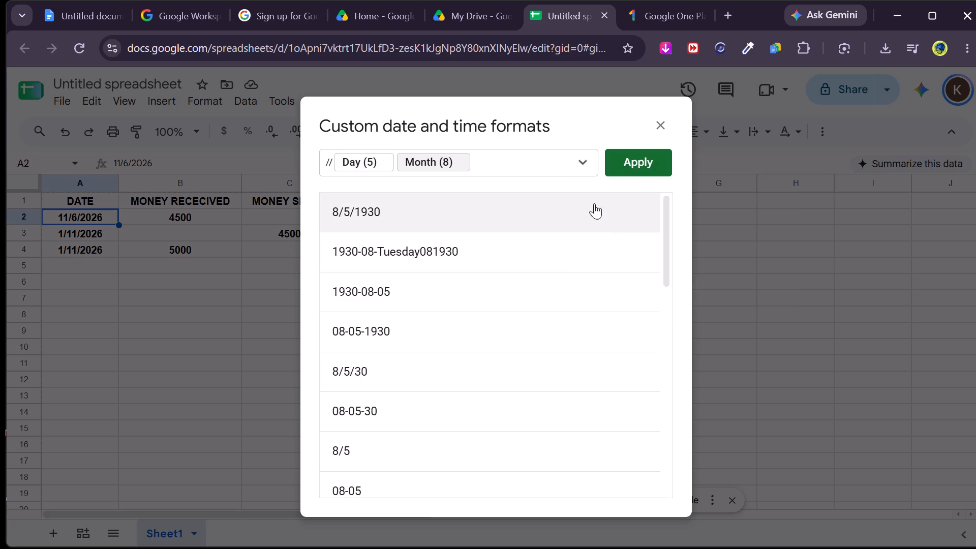
{"action": "left_click", "coordinate": [587, 165]}
{"action": "left_click", "coordinate": [612, 250]}
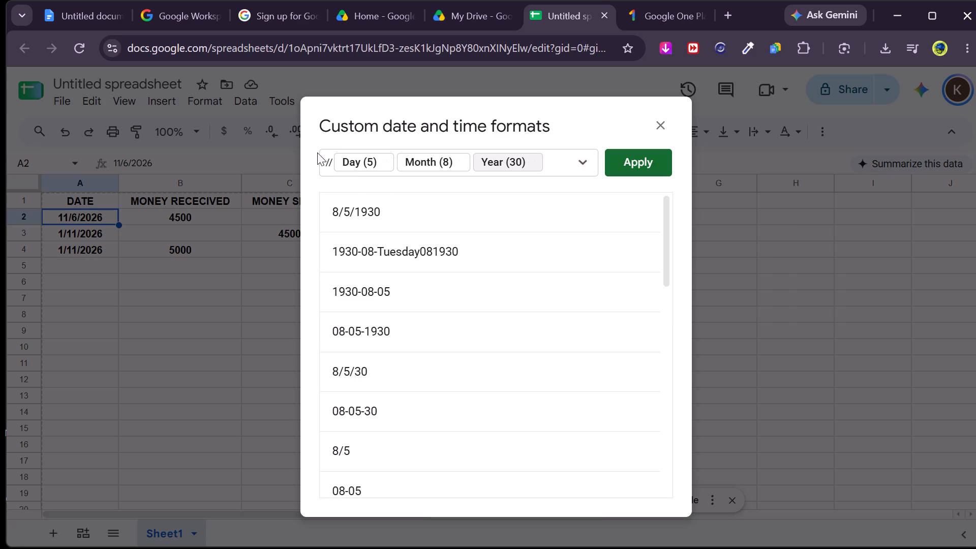
{"action": "left_click", "coordinate": [330, 162]}
{"action": "left_click", "coordinate": [332, 159]}
{"action": "key", "text": "BackSpace"}
{"action": "key", "text": "BackSpace"}
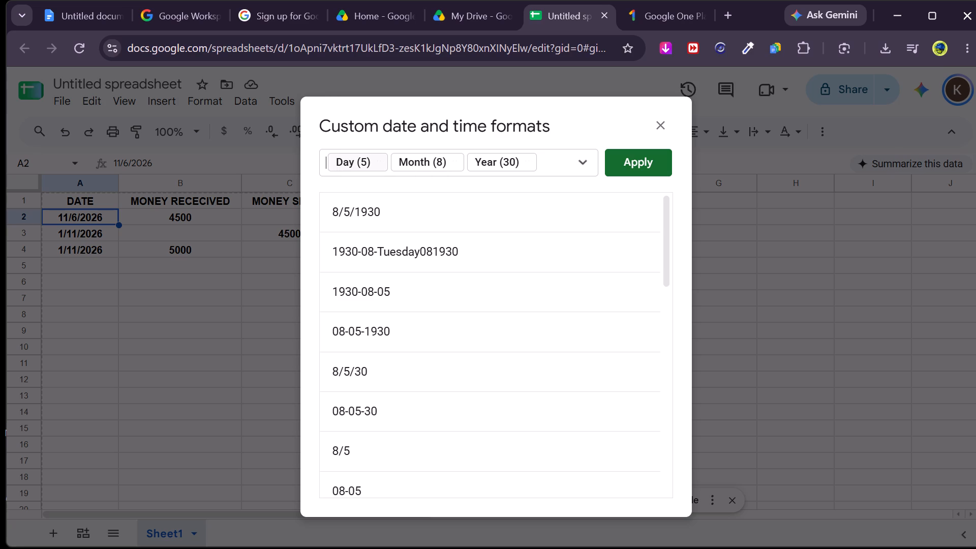
Set the day and month to leading zeros and the year to full numeric, and apply the format to cell A2.
{"action": "left_click", "coordinate": [345, 169]}
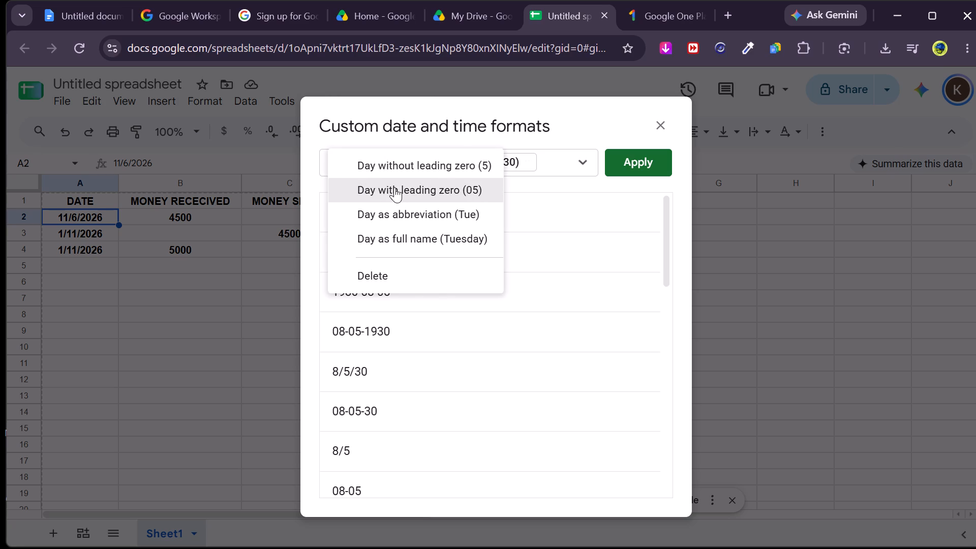
{"action": "left_click", "coordinate": [394, 187]}
{"action": "left_click", "coordinate": [437, 160]}
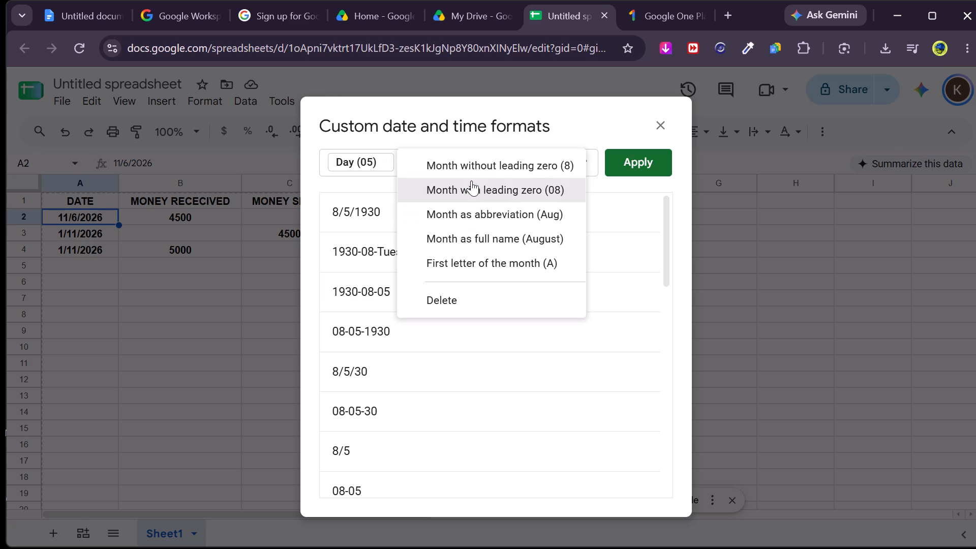
{"action": "left_click", "coordinate": [472, 177]}
{"action": "left_click", "coordinate": [523, 148]}
{"action": "left_click", "coordinate": [523, 164]}
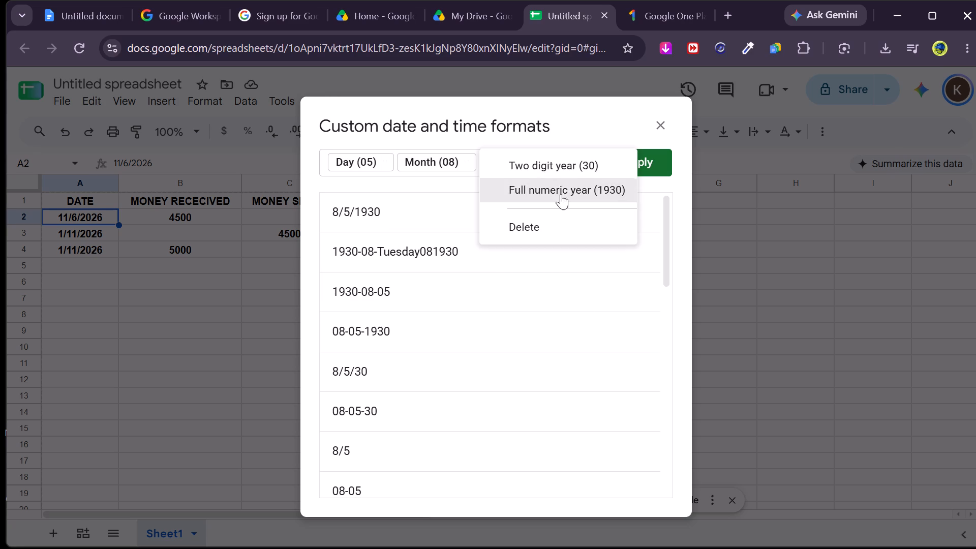
{"action": "left_click", "coordinate": [561, 180]}
{"action": "left_click", "coordinate": [661, 159]}
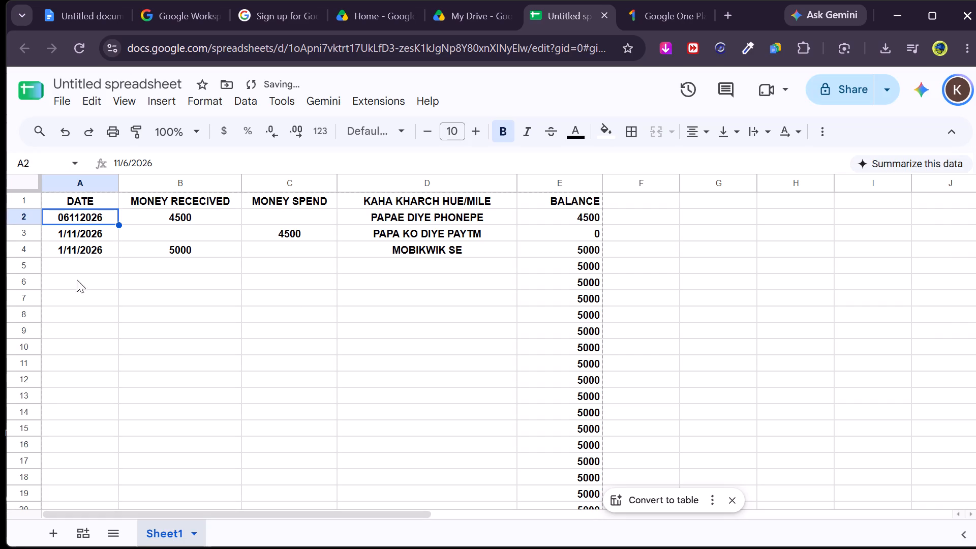
Open column A's custom date format, replace the Year element with a two-digit year, and delete the Day element.
{"action": "left_click", "coordinate": [73, 250]}
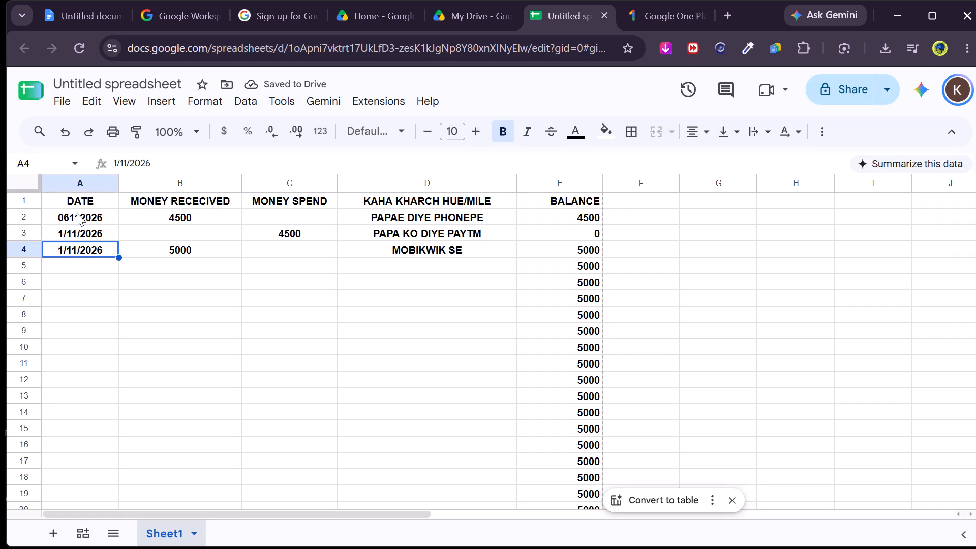
{"action": "left_click", "coordinate": [76, 211]}
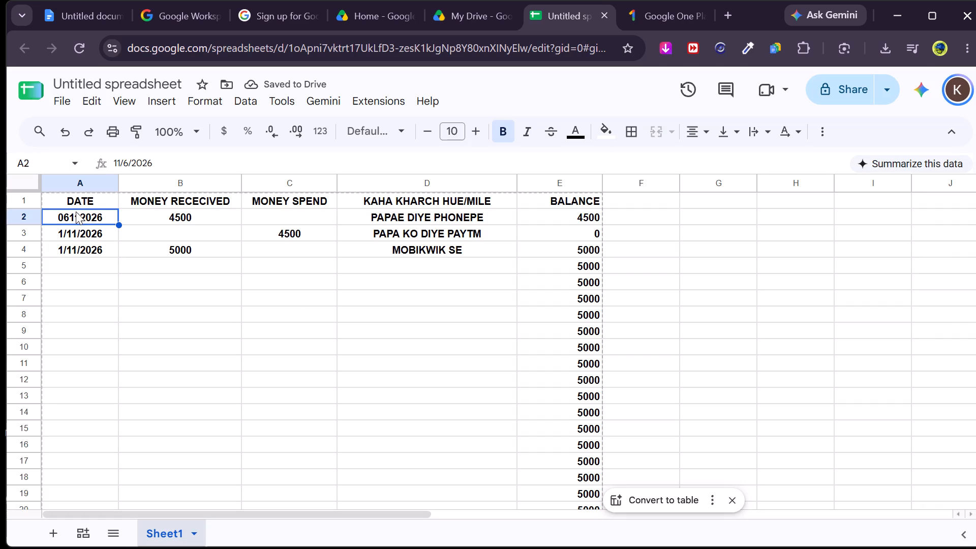
{"action": "left_click", "coordinate": [69, 100]}
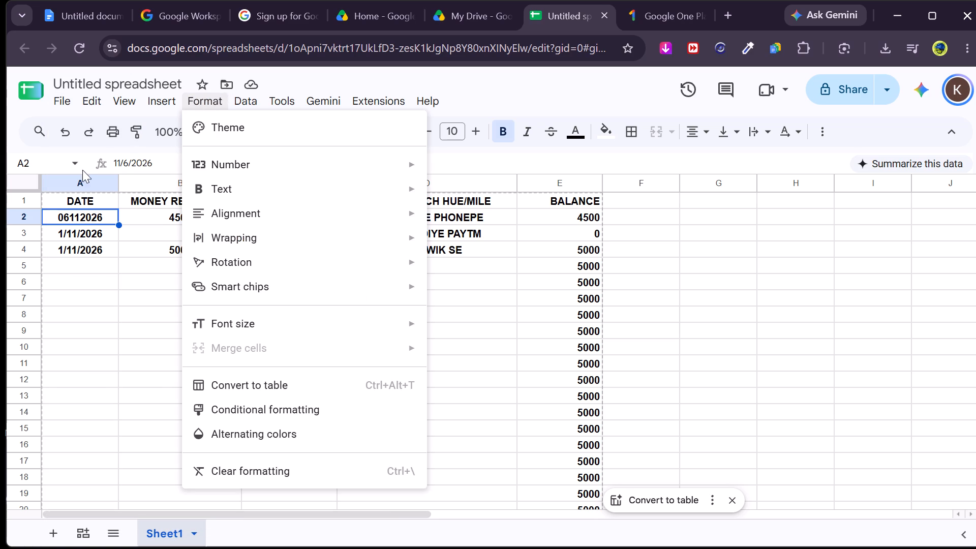
{"action": "left_click", "coordinate": [68, 187]}
{"action": "left_click", "coordinate": [190, 95]}
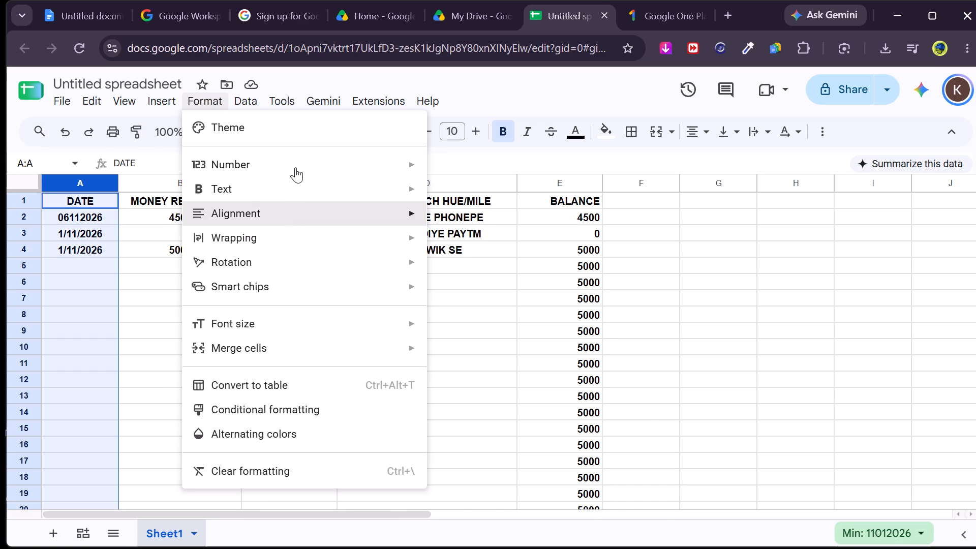
{"action": "left_click", "coordinate": [271, 162]}
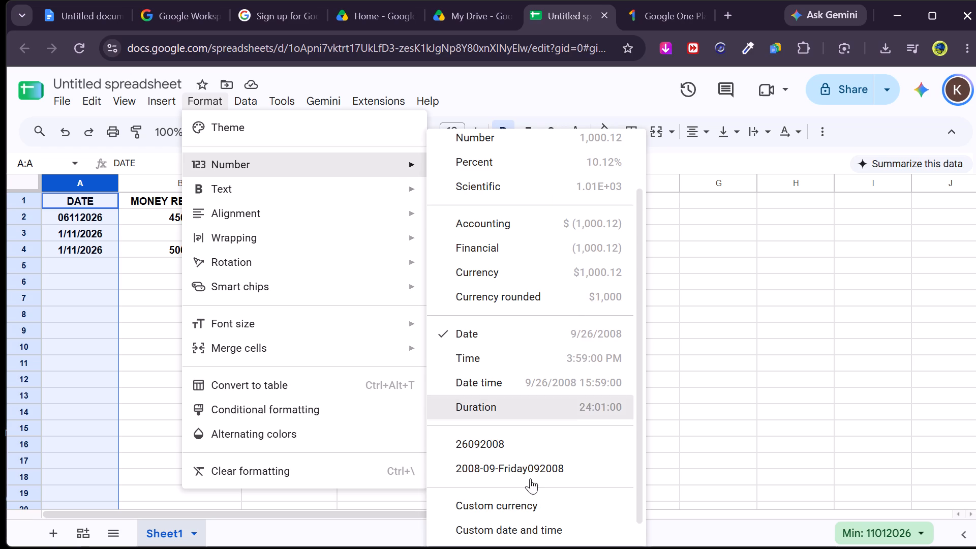
{"action": "left_click", "coordinate": [503, 525]}
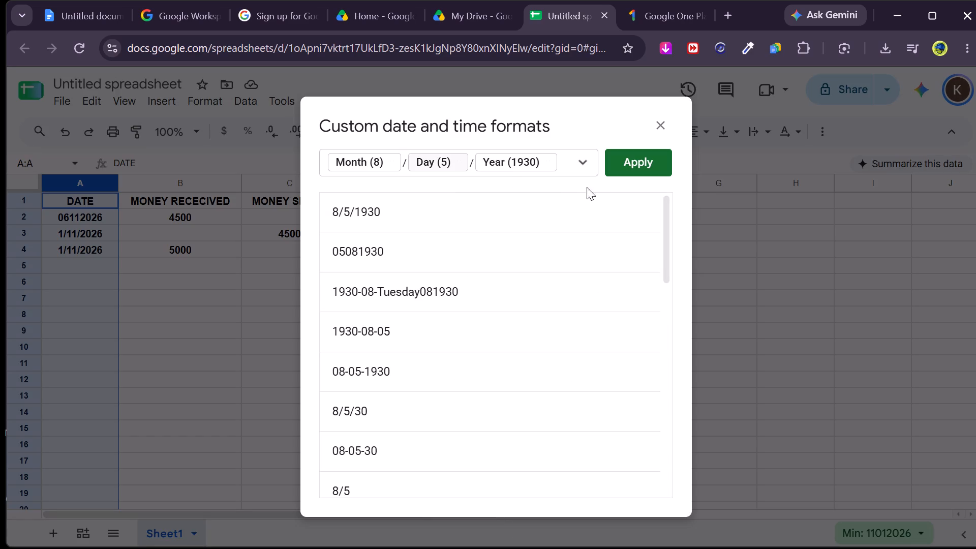
{"action": "left_click", "coordinate": [505, 161]}
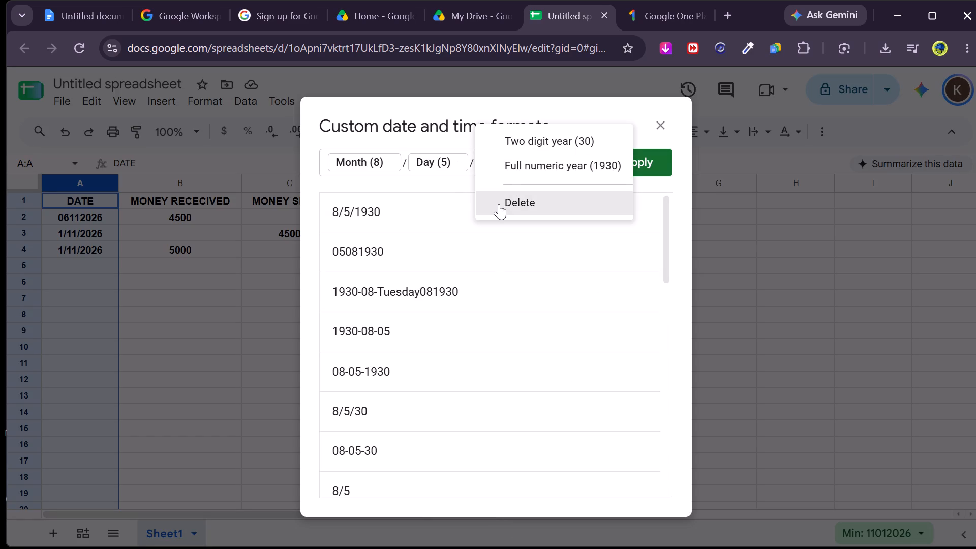
{"action": "left_click", "coordinate": [499, 204]}
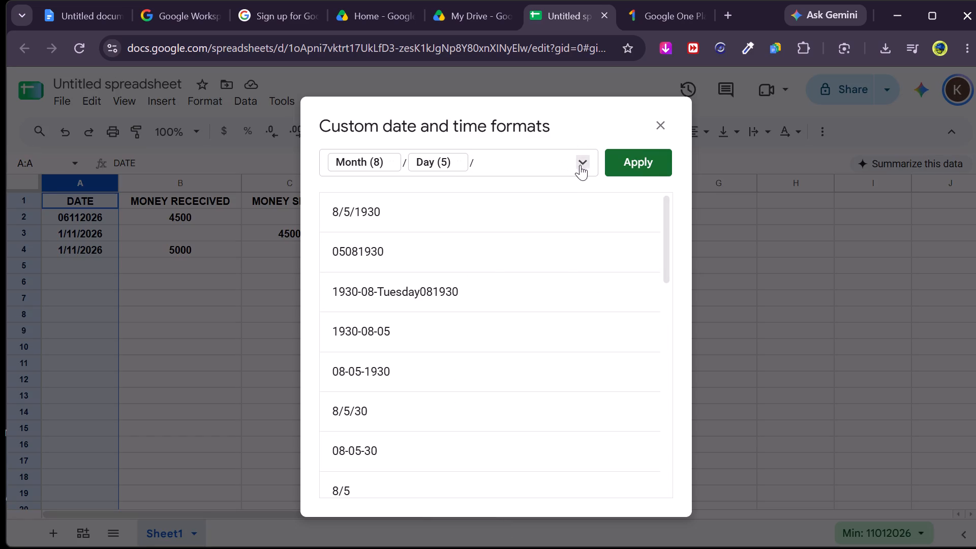
{"action": "left_click", "coordinate": [585, 161]}
{"action": "left_click", "coordinate": [612, 242]}
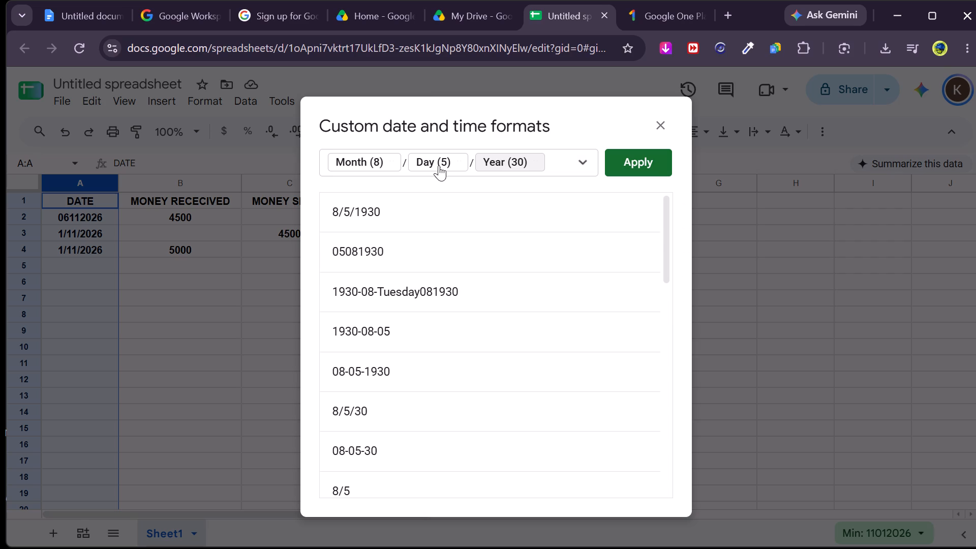
{"action": "left_click", "coordinate": [439, 164]}
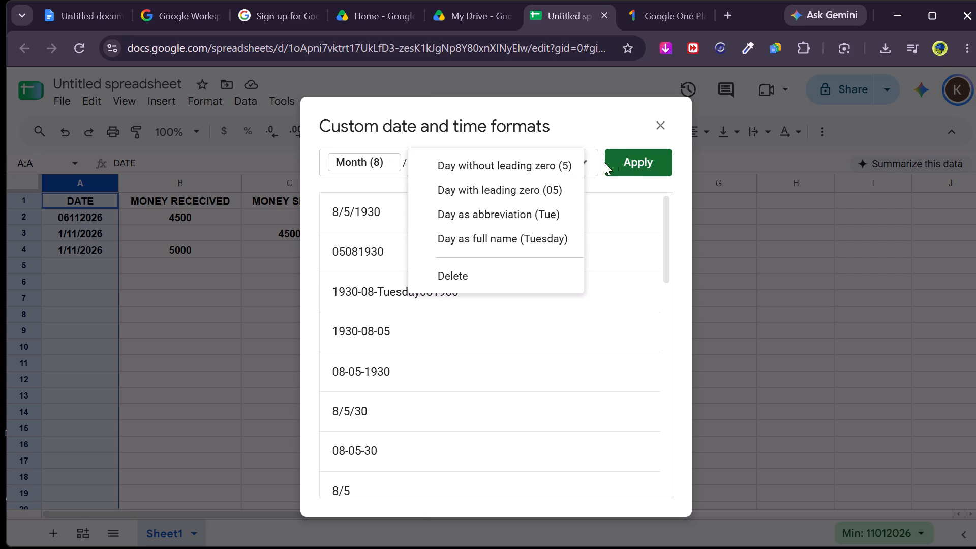
{"action": "left_click", "coordinate": [491, 280]}
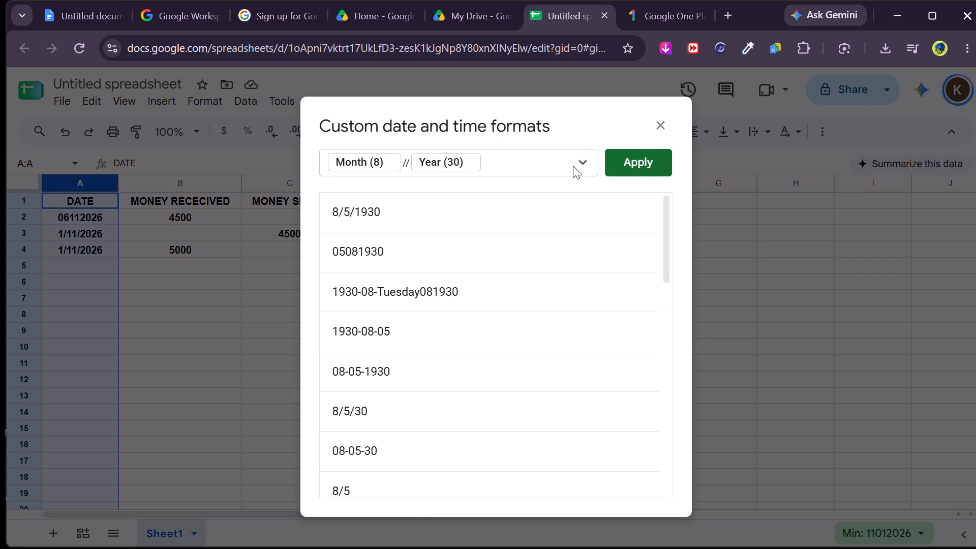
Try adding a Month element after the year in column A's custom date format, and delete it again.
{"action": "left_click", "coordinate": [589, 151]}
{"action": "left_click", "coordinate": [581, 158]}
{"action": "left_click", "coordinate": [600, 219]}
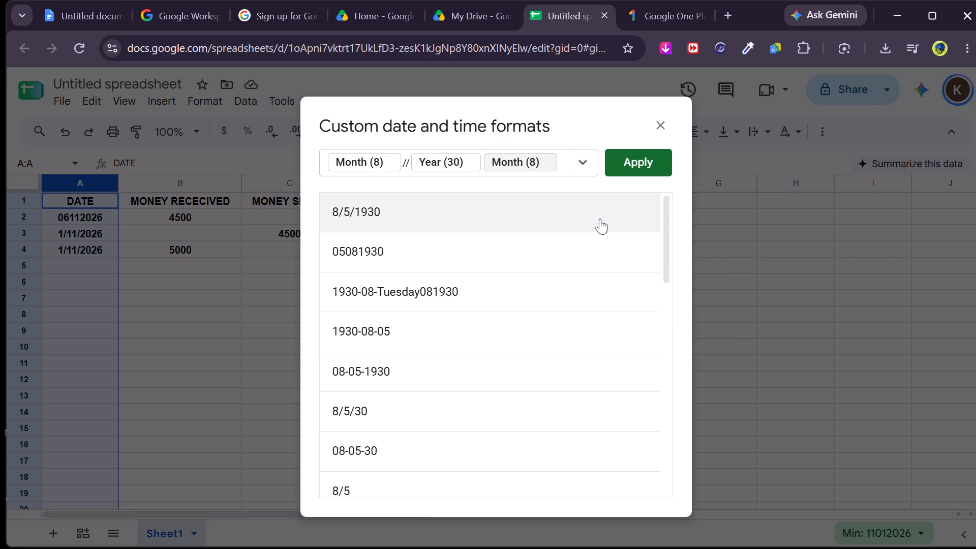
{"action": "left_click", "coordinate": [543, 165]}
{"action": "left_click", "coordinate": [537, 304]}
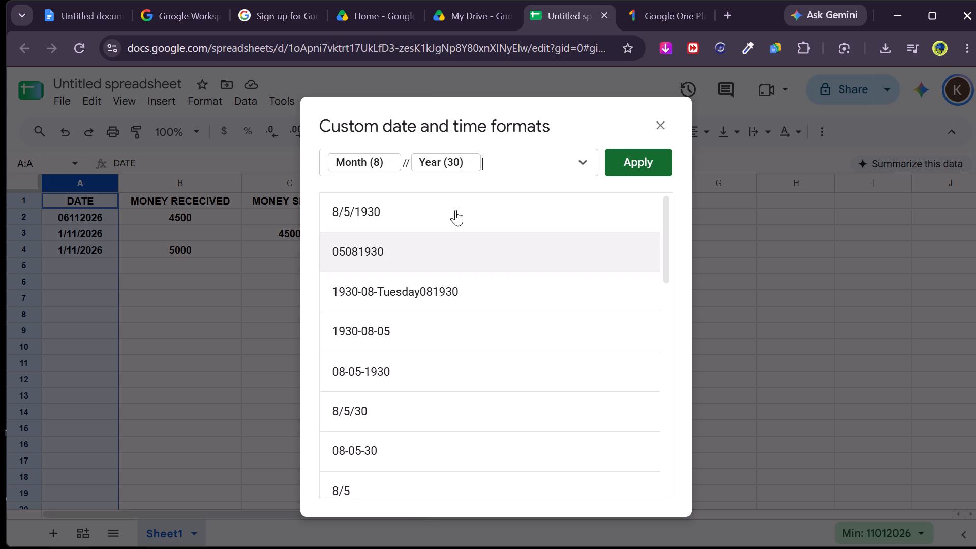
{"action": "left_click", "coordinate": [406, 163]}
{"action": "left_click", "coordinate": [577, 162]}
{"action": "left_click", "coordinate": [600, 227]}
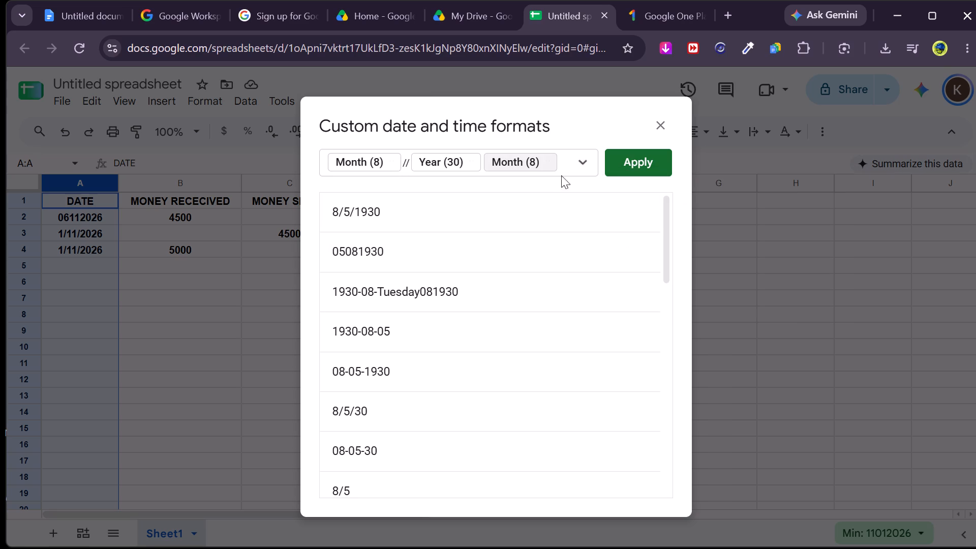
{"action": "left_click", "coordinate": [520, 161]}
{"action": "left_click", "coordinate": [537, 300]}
Delete the remaining Year and Month elements from column A's custom date format.
{"action": "left_click", "coordinate": [443, 168]}
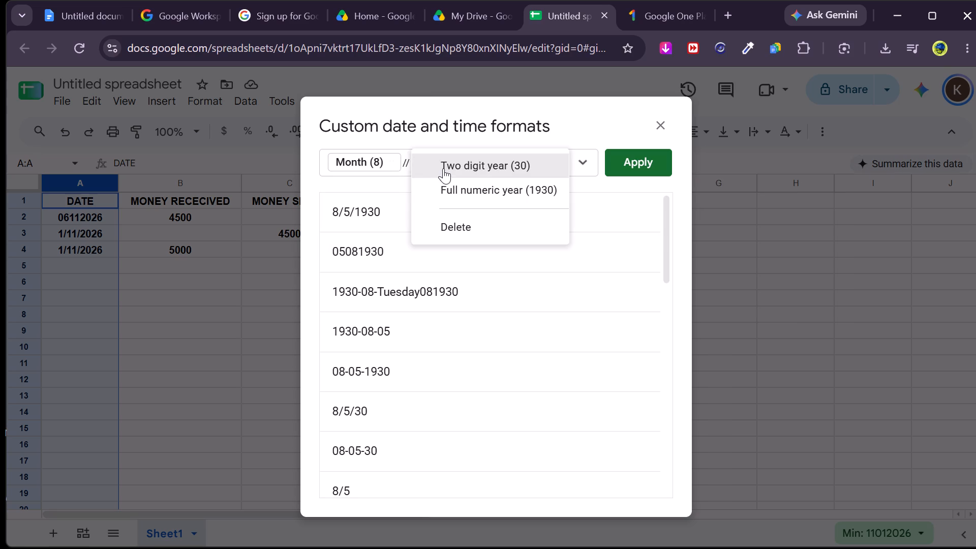
{"action": "left_click", "coordinate": [461, 228]}
{"action": "left_click", "coordinate": [373, 156]}
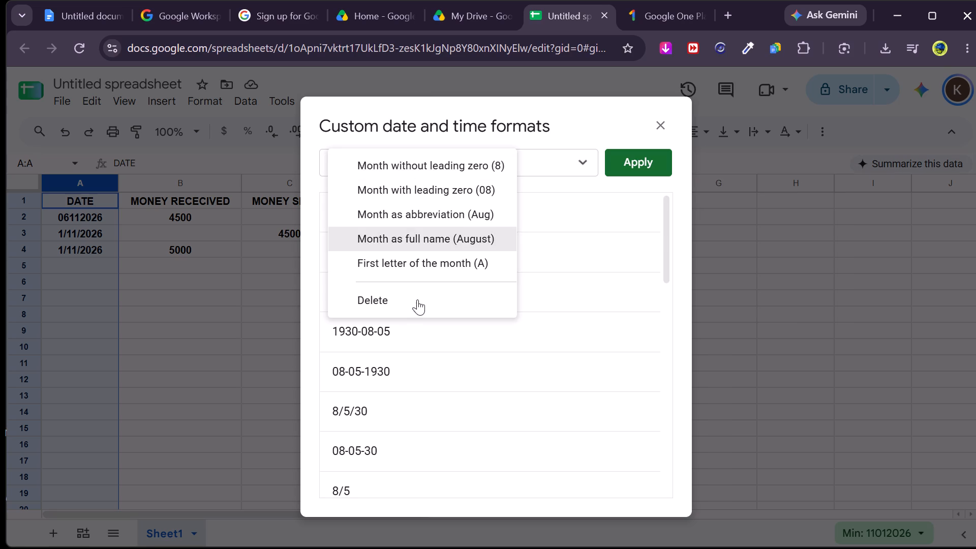
{"action": "left_click", "coordinate": [417, 299]}
Clear the two leftover slashes from column A's custom date format.
{"action": "left_click", "coordinate": [354, 156]}
{"action": "double_click", "coordinate": [354, 156]}
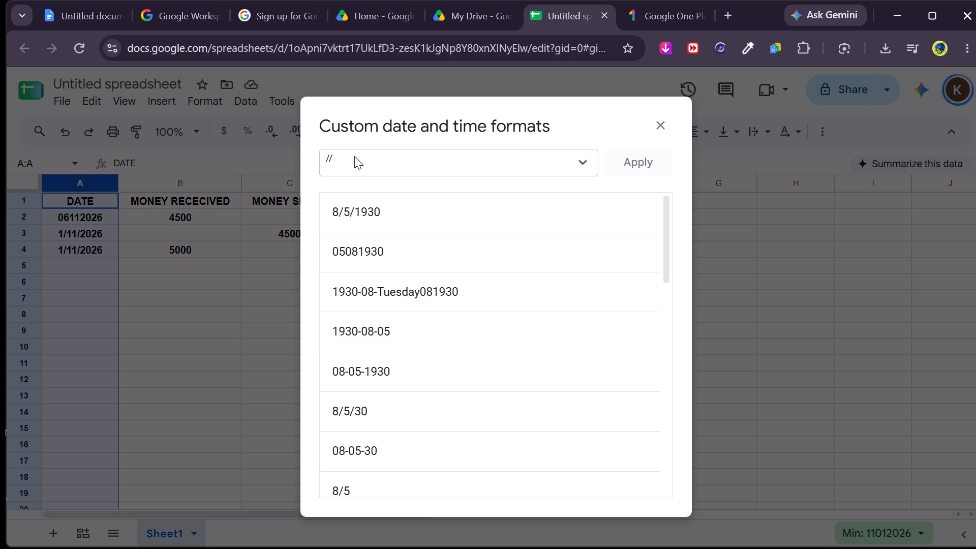
{"action": "left_click", "coordinate": [337, 156]}
{"action": "left_click", "coordinate": [337, 157]}
{"action": "left_click", "coordinate": [330, 157]}
{"action": "key", "text": "BackSpace"}
{"action": "key", "text": "Delete"}
Add a Day element with a leading zero to column A's custom date format, followed by a slash.
{"action": "left_click", "coordinate": [587, 164]}
{"action": "left_click_drag", "start_coordinate": [595, 195], "coordinate": [600, 191]}
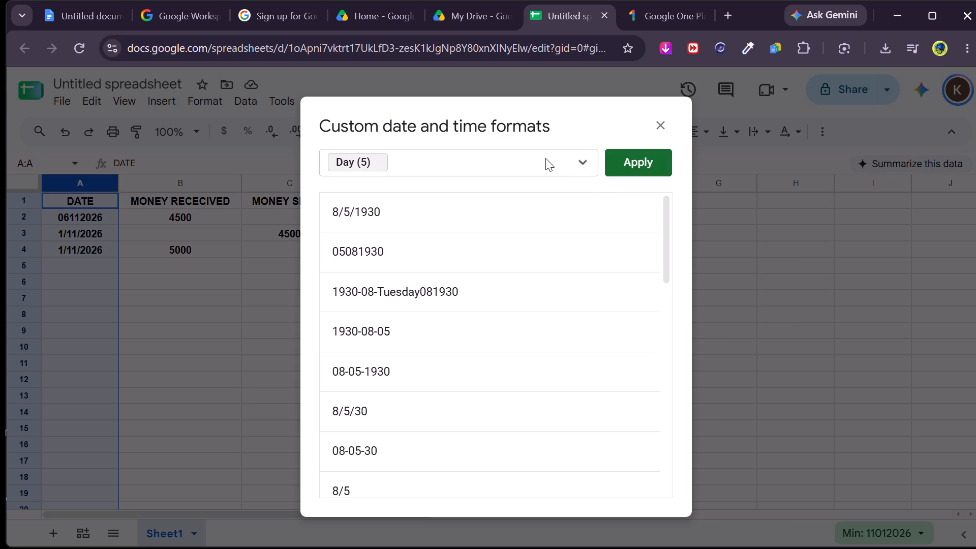
{"action": "left_click", "coordinate": [464, 164]}
{"action": "key", "text": "slash"}
{"action": "left_click", "coordinate": [340, 155]}
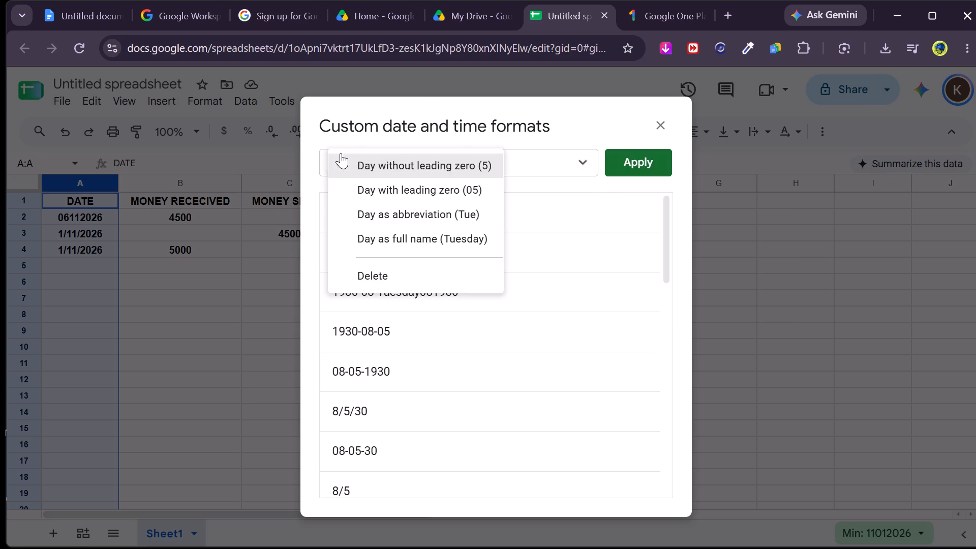
{"action": "left_click", "coordinate": [362, 194]}
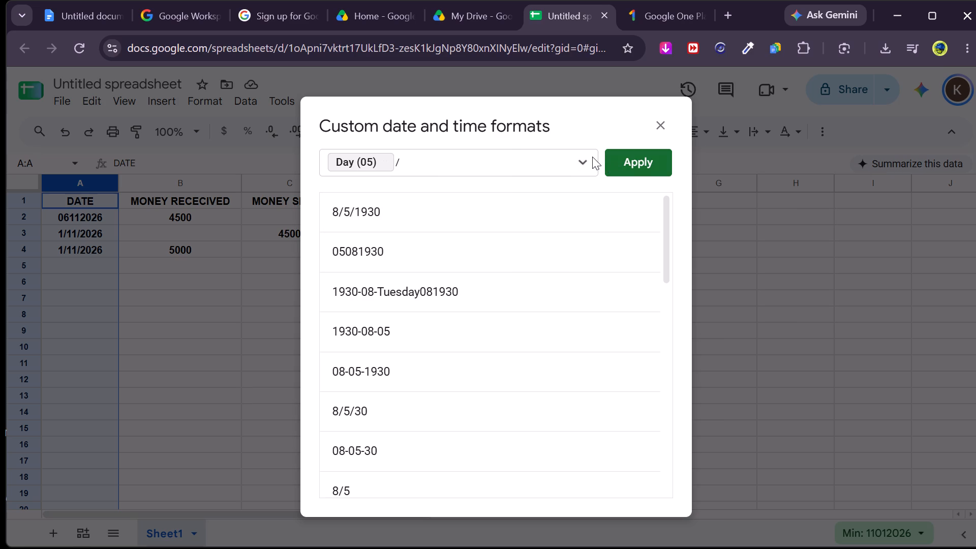
Add Month without leading zero, a slash and a full numeric Year after the day, and apply the format to column A.
{"action": "left_click", "coordinate": [586, 158]}
{"action": "left_click", "coordinate": [604, 220]}
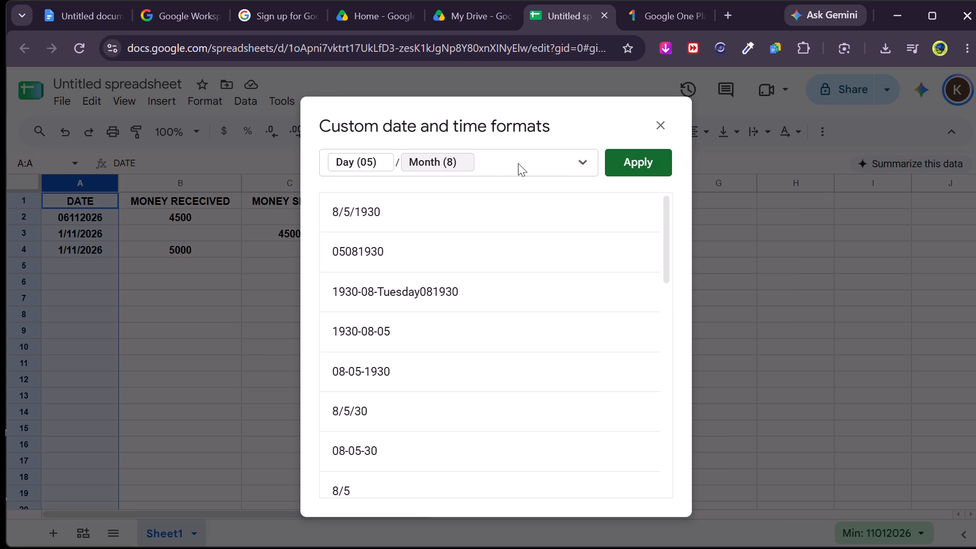
{"action": "left_click", "coordinate": [486, 166]}
{"action": "key", "text": "slash"}
{"action": "left_click", "coordinate": [576, 156]}
{"action": "left_click", "coordinate": [607, 244]}
{"action": "left_click", "coordinate": [534, 160]}
{"action": "left_click", "coordinate": [544, 193]}
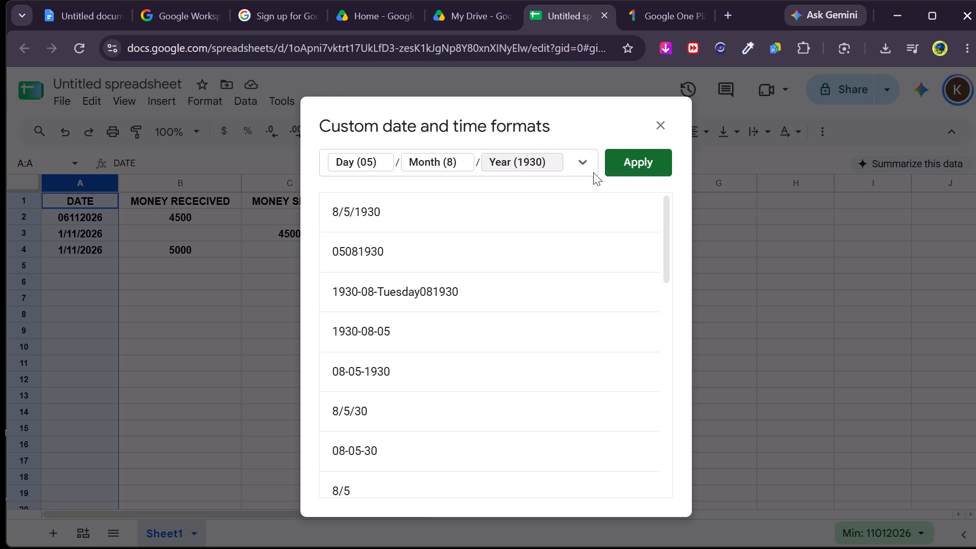
{"action": "left_click", "coordinate": [625, 165]}
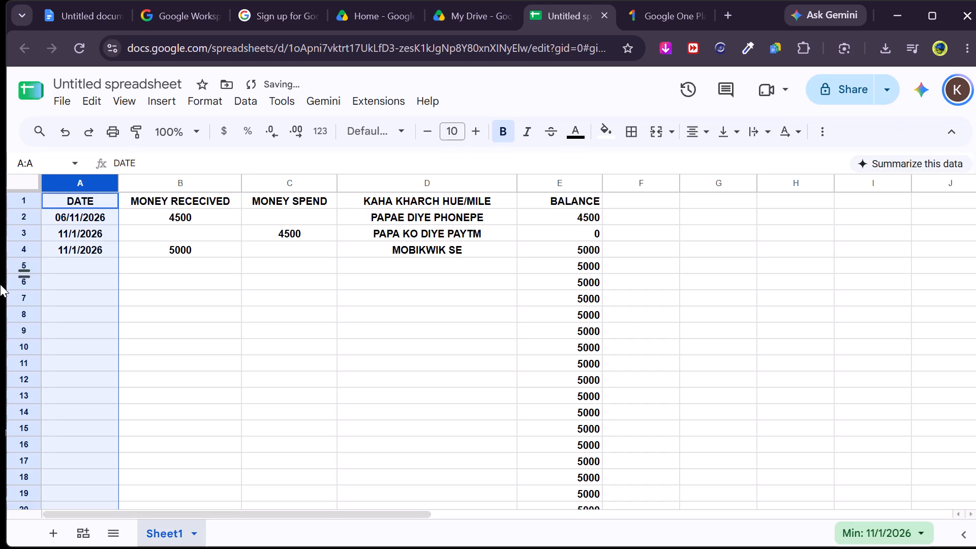
Replace the date in cell A2 with 31/10/2026.
{"action": "left_click", "coordinate": [93, 234]}
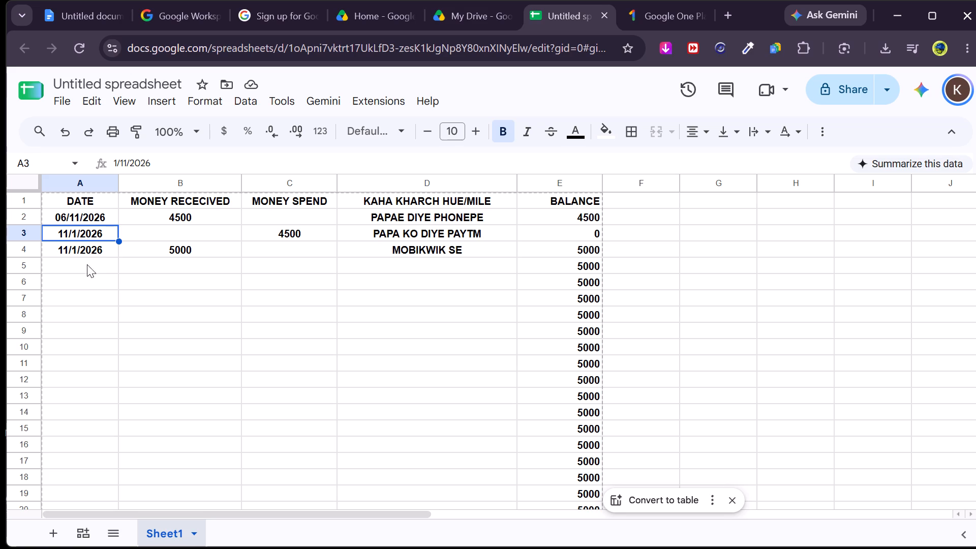
{"action": "double_click", "coordinate": [100, 215]}
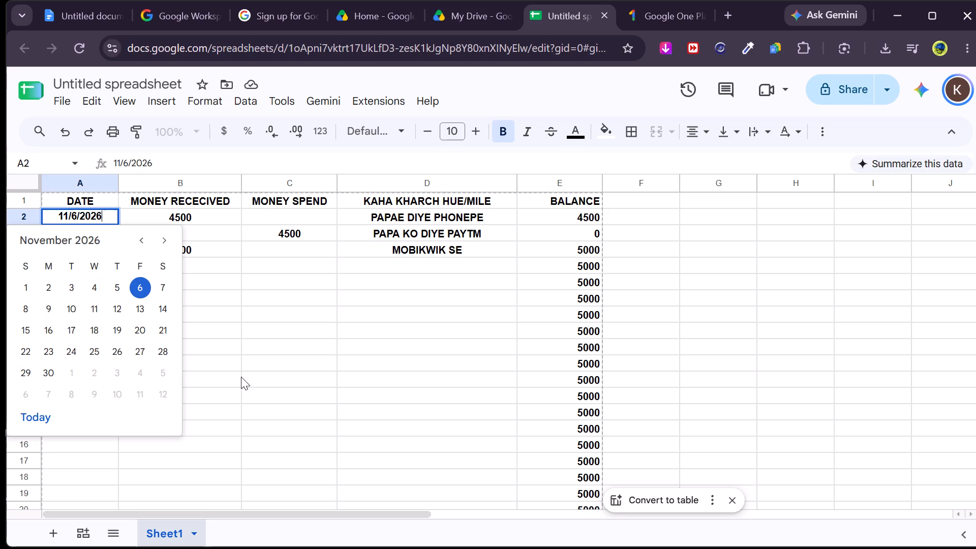
{"action": "key", "text": "BackSpace"}
{"action": "key", "text": "BackSpace"}
{"action": "key", "text": "BackSpace"}
{"action": "key", "text": "BackSpace"}
{"action": "key", "text": "BackSpace"}
{"action": "key", "text": "BackSpace"}
{"action": "key", "text": "BackSpace"}
{"action": "key", "text": "BackSpace"}
{"action": "key", "text": "BackSpace"}
{"action": "key", "text": "3"}
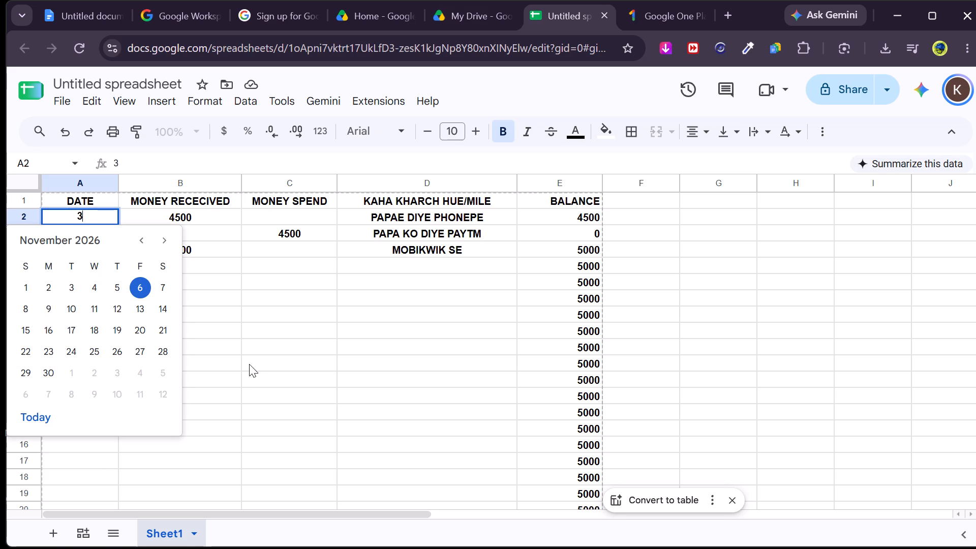
{"action": "key", "text": "1"}
{"action": "type", "text": "/10"}
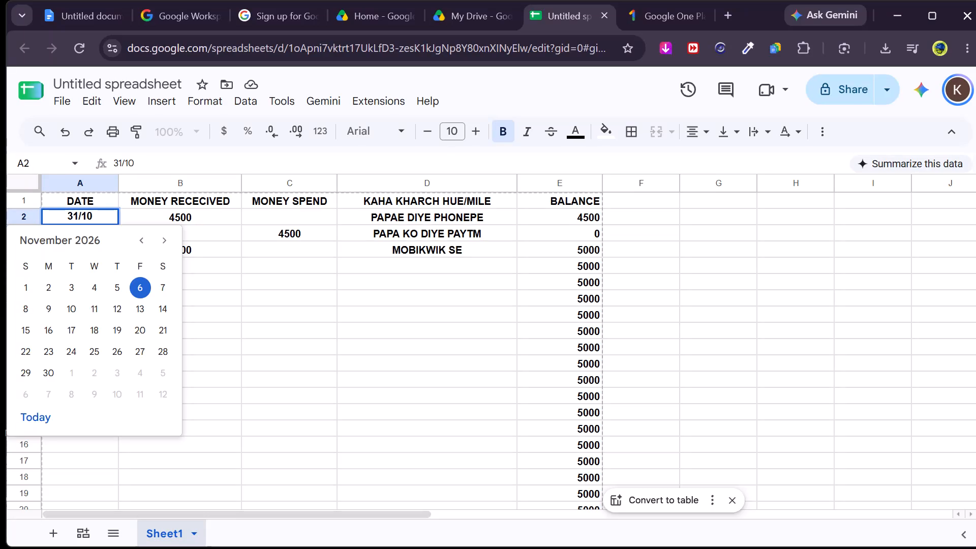
{"action": "key", "text": "2"}
{"action": "key", "text": "BackSpace"}
{"action": "type", "text": "/2026"}
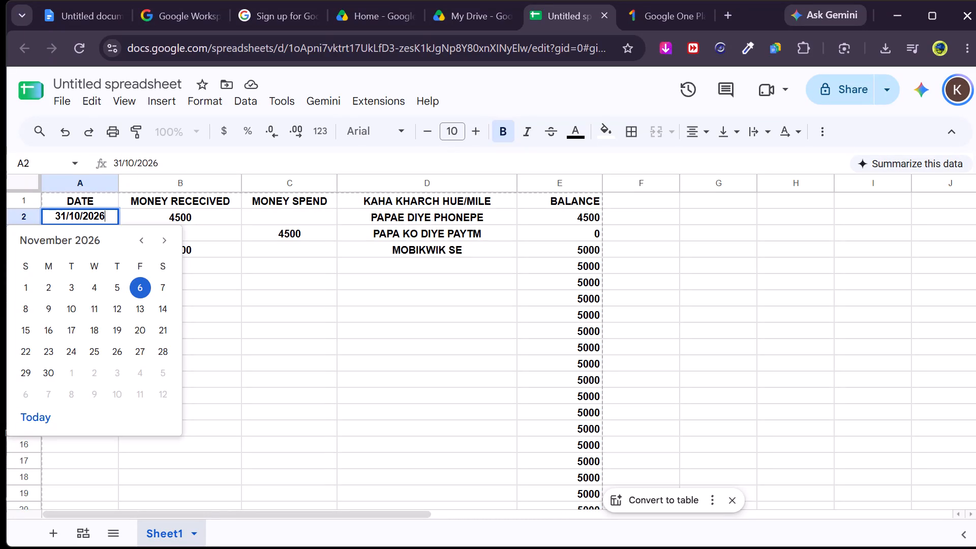
{"action": "left_click", "coordinate": [267, 334]}
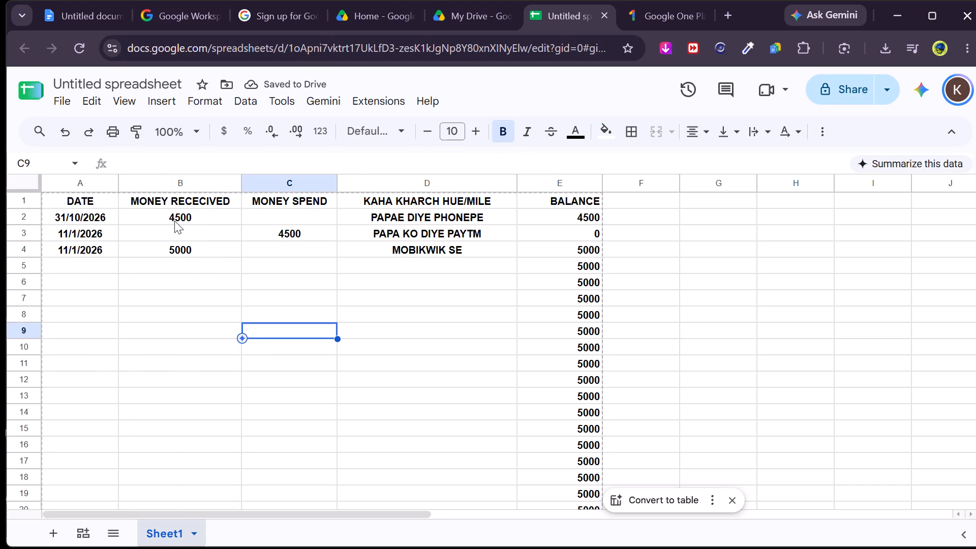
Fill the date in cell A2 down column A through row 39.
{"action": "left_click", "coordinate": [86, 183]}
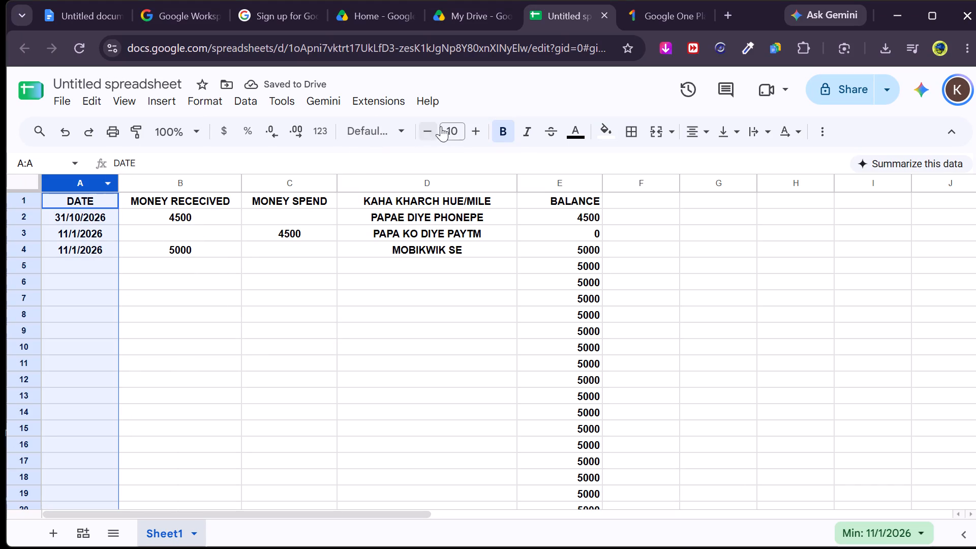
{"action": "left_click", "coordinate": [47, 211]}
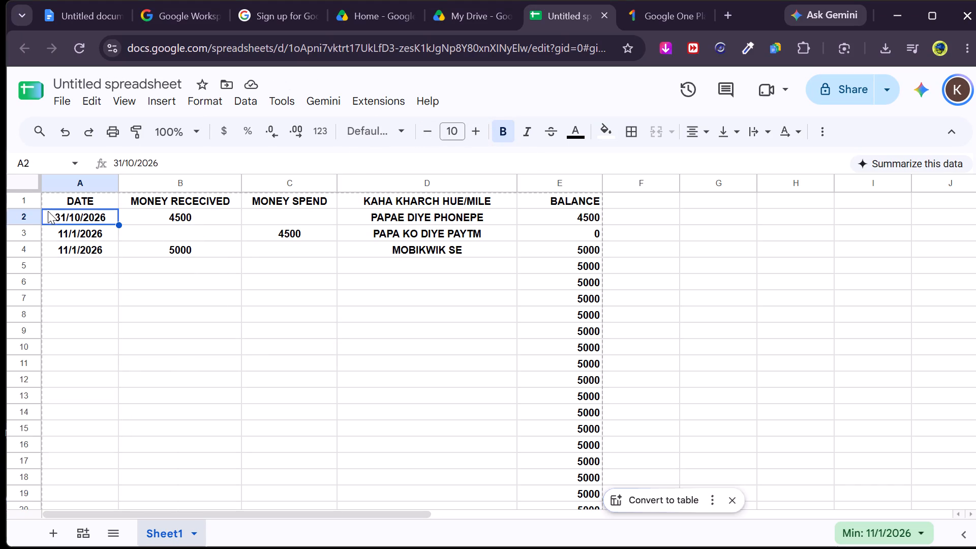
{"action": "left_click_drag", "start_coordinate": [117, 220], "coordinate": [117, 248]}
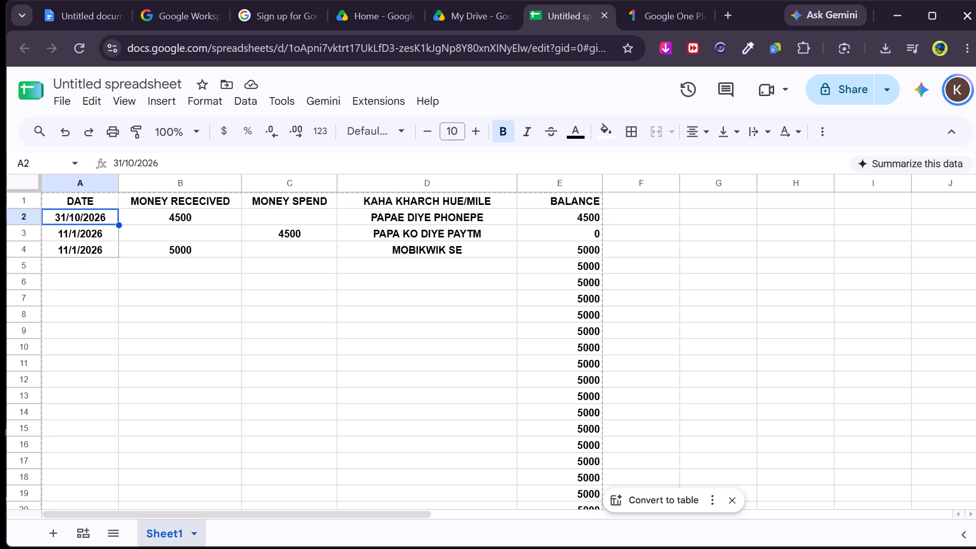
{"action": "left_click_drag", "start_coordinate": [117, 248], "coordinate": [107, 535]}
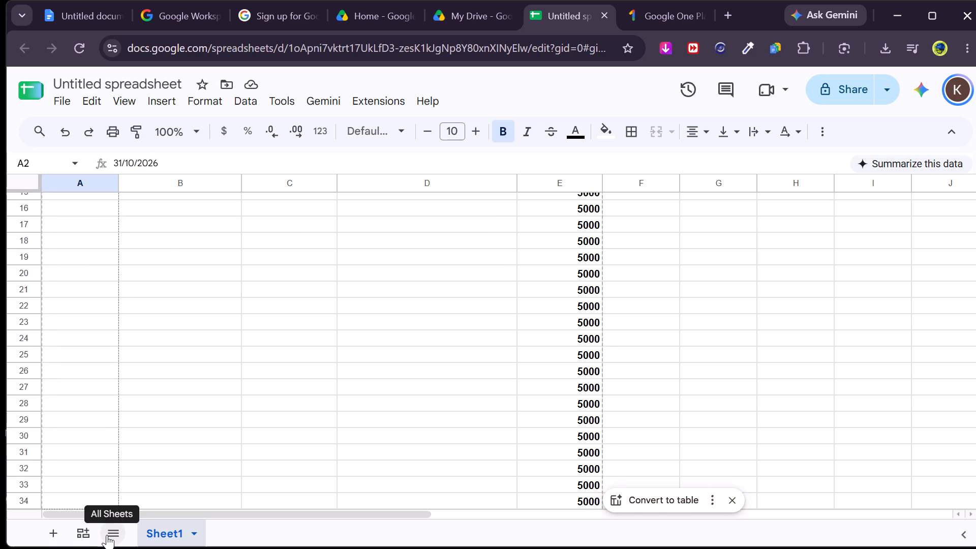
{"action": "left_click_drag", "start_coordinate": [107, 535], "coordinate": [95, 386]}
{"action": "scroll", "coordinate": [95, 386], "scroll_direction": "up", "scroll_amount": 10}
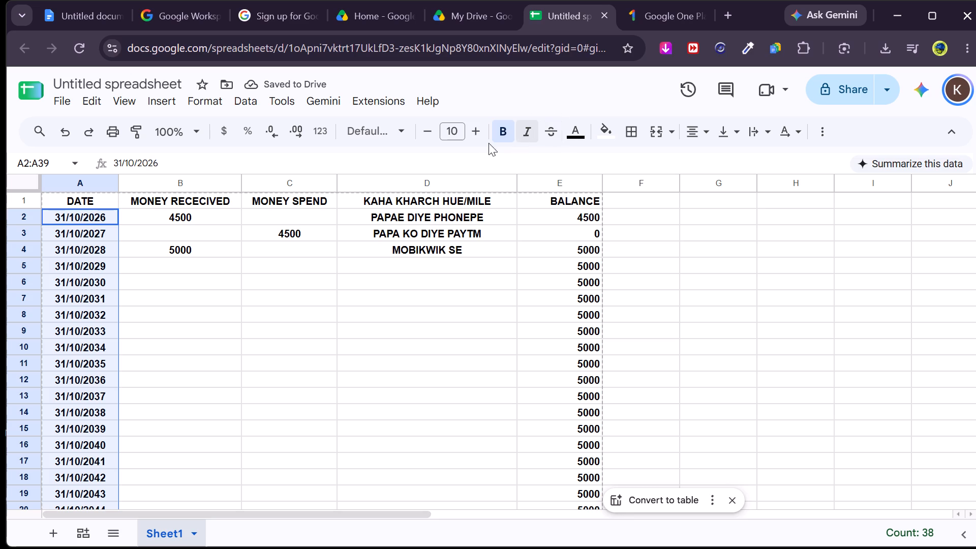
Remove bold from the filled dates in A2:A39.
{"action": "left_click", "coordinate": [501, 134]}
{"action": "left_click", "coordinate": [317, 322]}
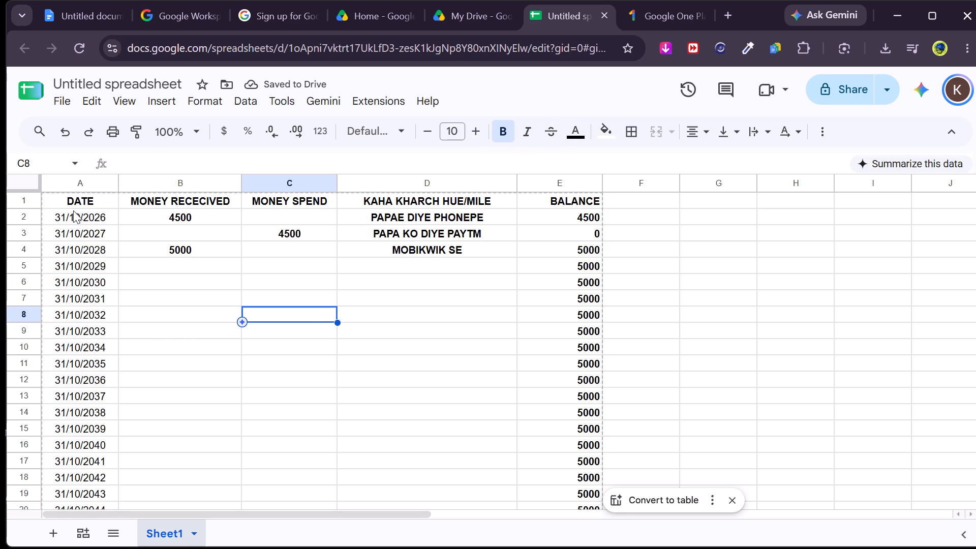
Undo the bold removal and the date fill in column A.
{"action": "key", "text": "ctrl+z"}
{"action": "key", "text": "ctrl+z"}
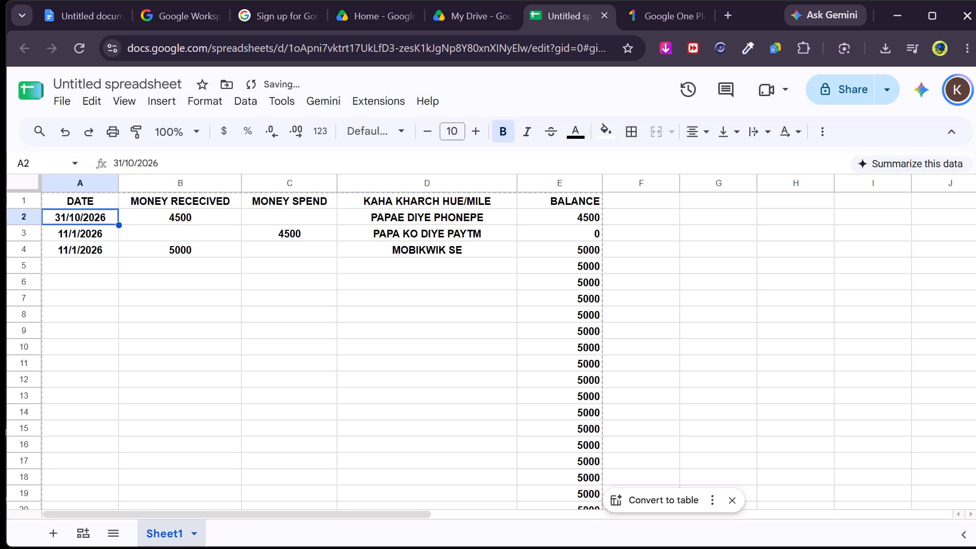
Change the money received amount in cell B2 to 500.
{"action": "double_click", "coordinate": [192, 217]}
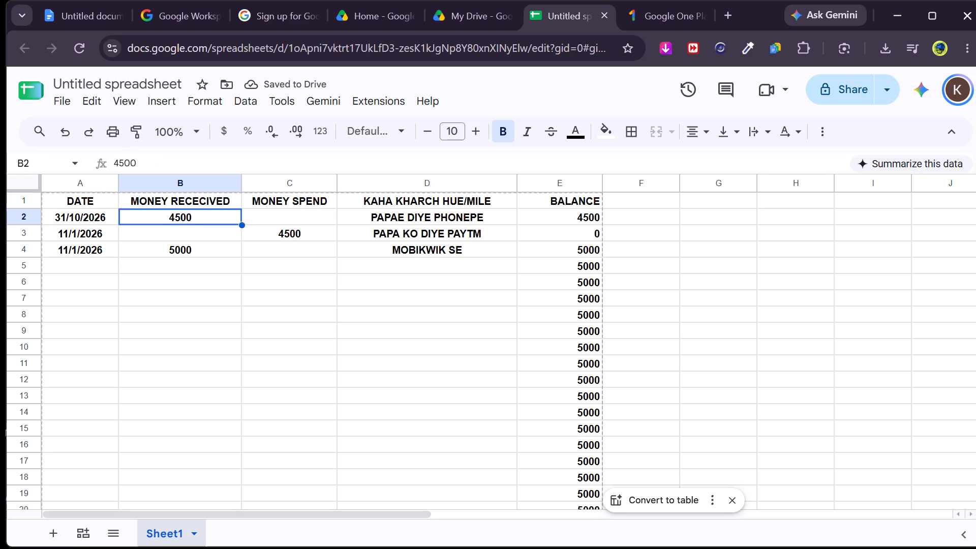
{"action": "key", "text": "BackSpace"}
{"action": "key", "text": "BackSpace"}
{"action": "key", "text": "BackSpace"}
{"action": "key", "text": "BackSpace"}
{"action": "key", "text": "BackSpace"}
{"action": "key", "text": "BackSpace"}
{"action": "key", "text": "BackSpace"}
{"action": "key", "text": "BackSpace"}
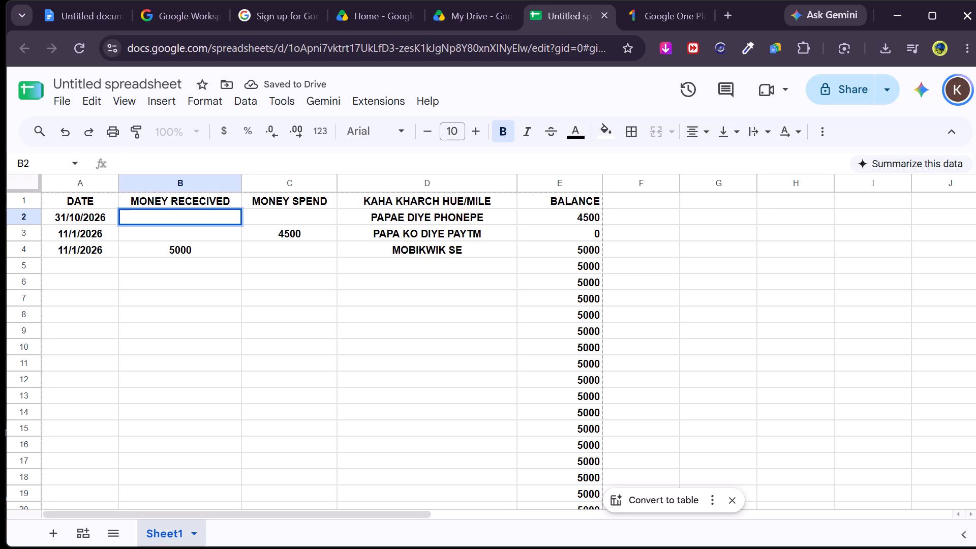
{"action": "type", "text": "500"}
{"action": "left_click", "coordinate": [314, 299]}
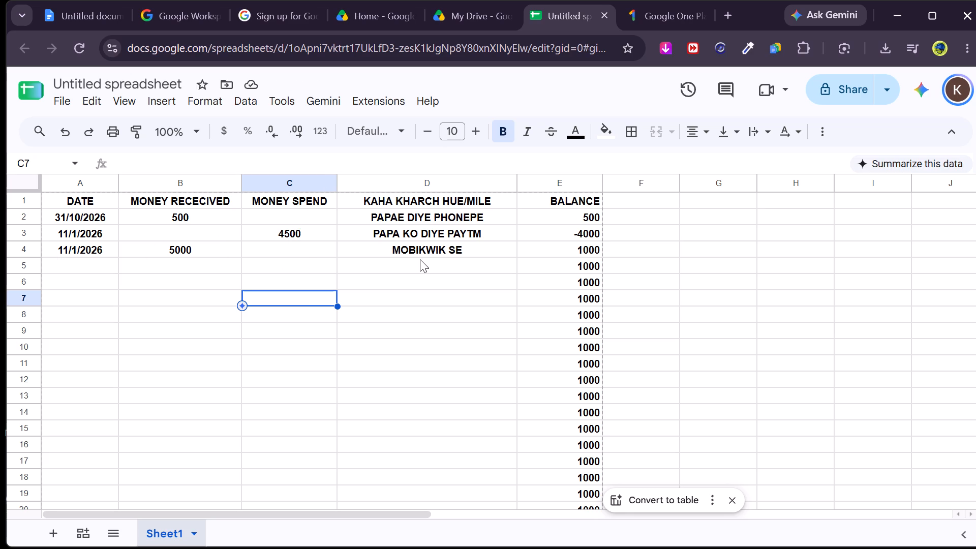
Overwrite the descriptions in D4 and D3 and the spent amount in C3 with a blank space.
{"action": "left_click_drag", "start_coordinate": [498, 248], "coordinate": [347, 246]}
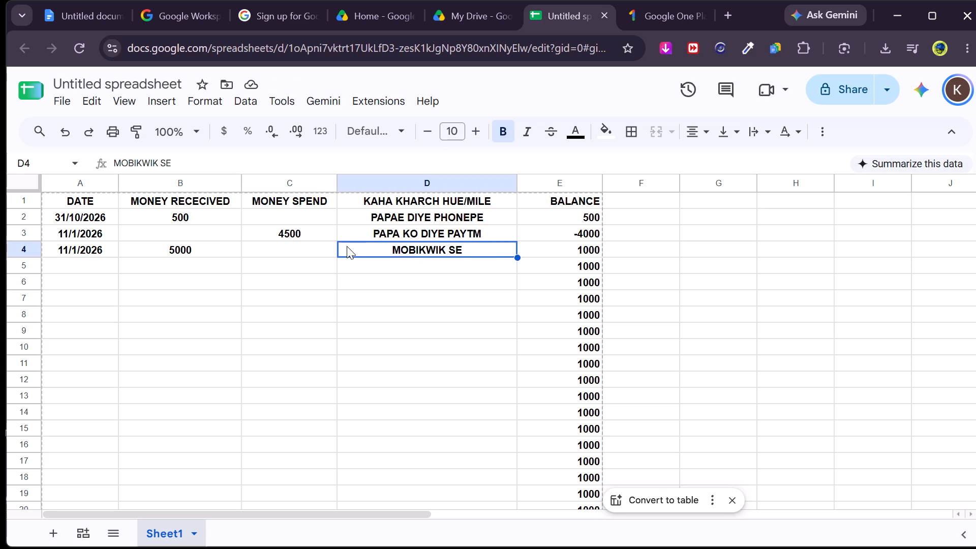
{"action": "key", "text": "space"}
{"action": "key", "text": "Up"}
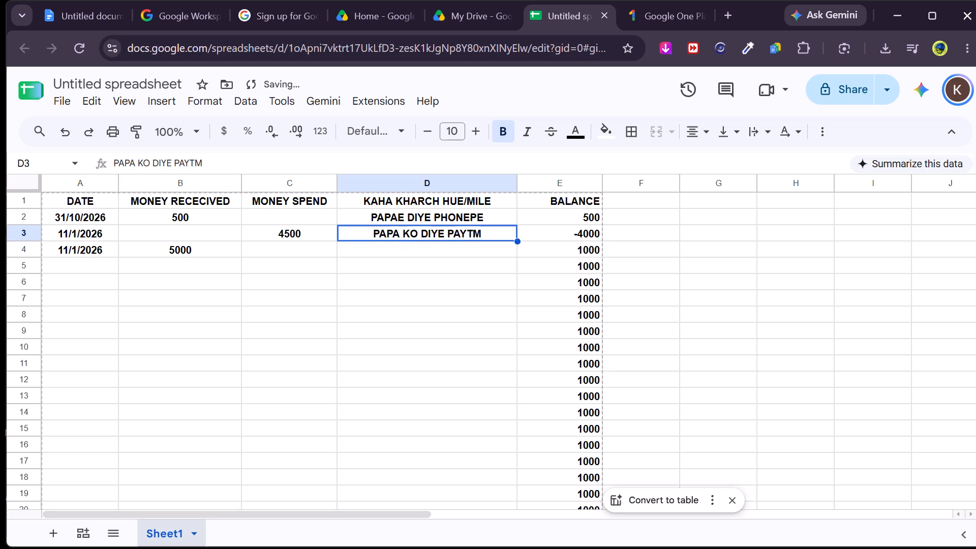
{"action": "key", "text": "space"}
{"action": "key", "text": "Left"}
{"action": "key", "text": "space"}
Overwrite the dates in A3 and A4 and the received amount in B4 with a blank space.
{"action": "key", "text": "Left"}
{"action": "key", "text": "Left"}
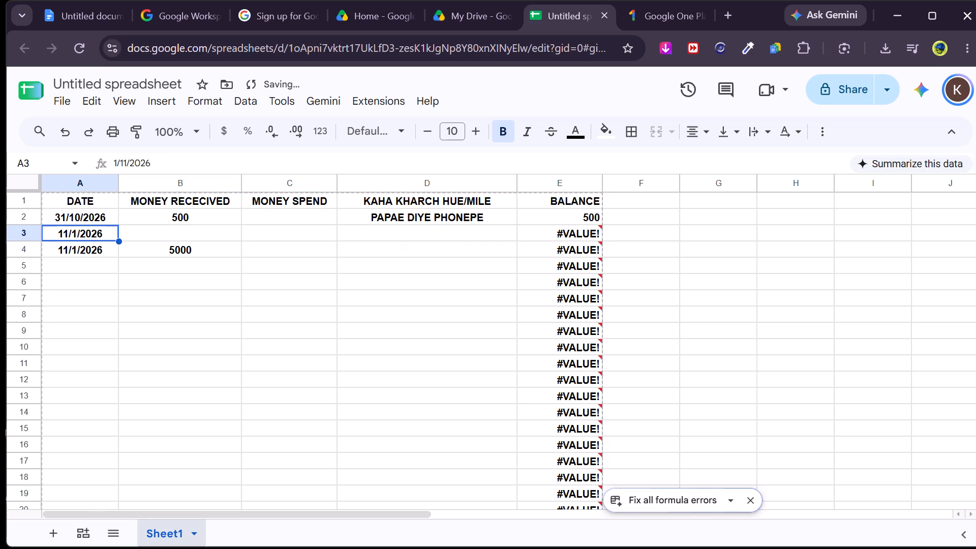
{"action": "key", "text": "space"}
{"action": "key", "text": "Down"}
{"action": "key", "text": "space"}
{"action": "key", "text": "Right"}
{"action": "key", "text": "space"}
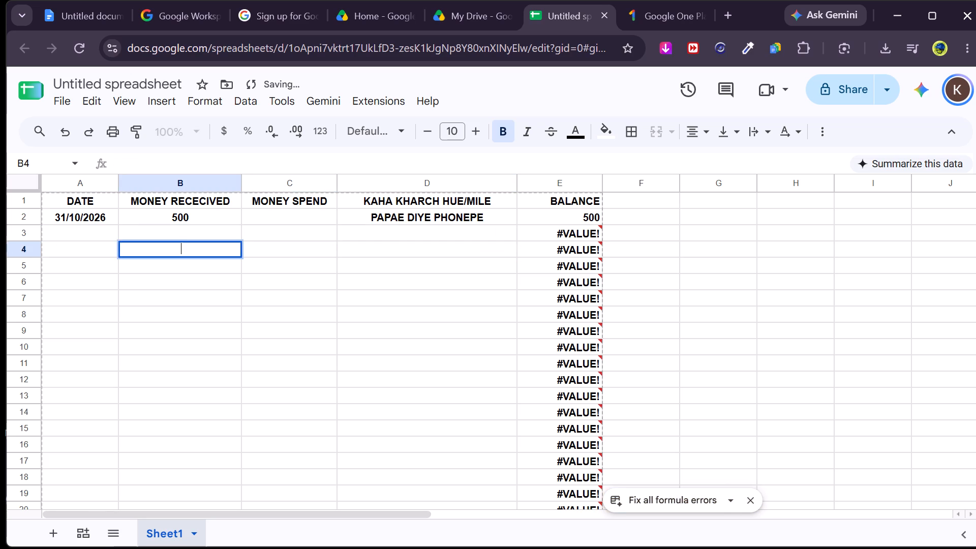
{"action": "key", "text": "Up"}
{"action": "key", "text": "Left"}
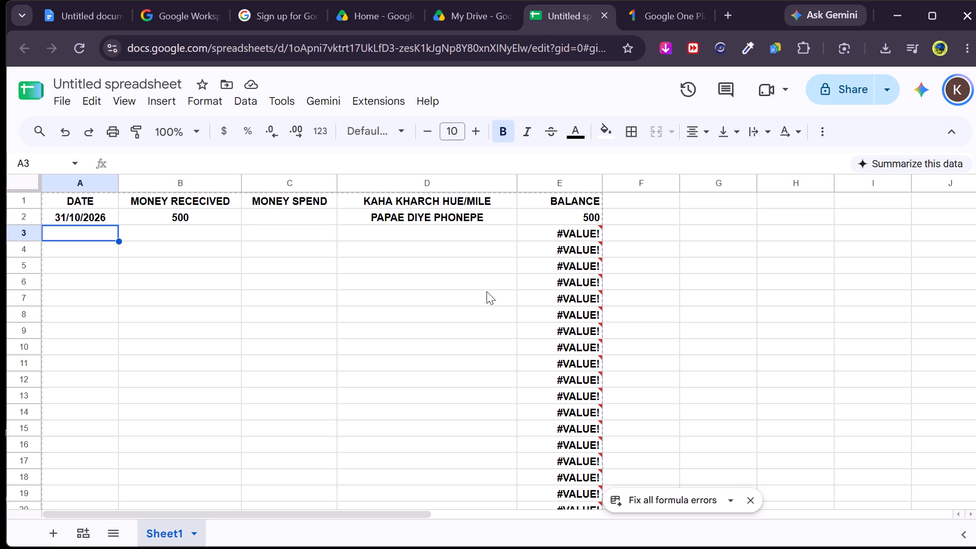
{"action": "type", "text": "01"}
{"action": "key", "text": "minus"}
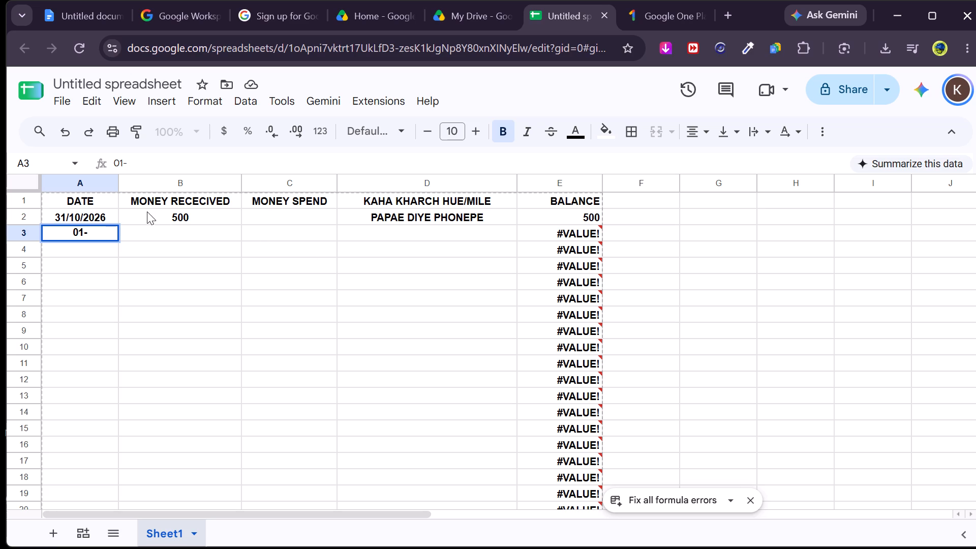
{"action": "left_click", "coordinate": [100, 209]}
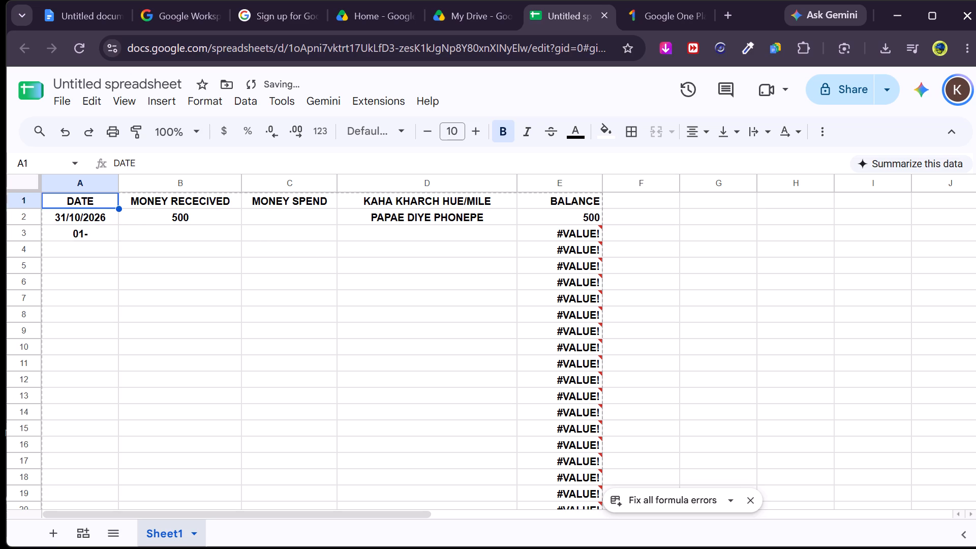
Re-enter the date in cell A2 with dashes as 31-10-2026.
{"action": "left_click_drag", "start_coordinate": [99, 208], "coordinate": [106, 196]}
{"action": "left_click_drag", "start_coordinate": [101, 220], "coordinate": [102, 225]}
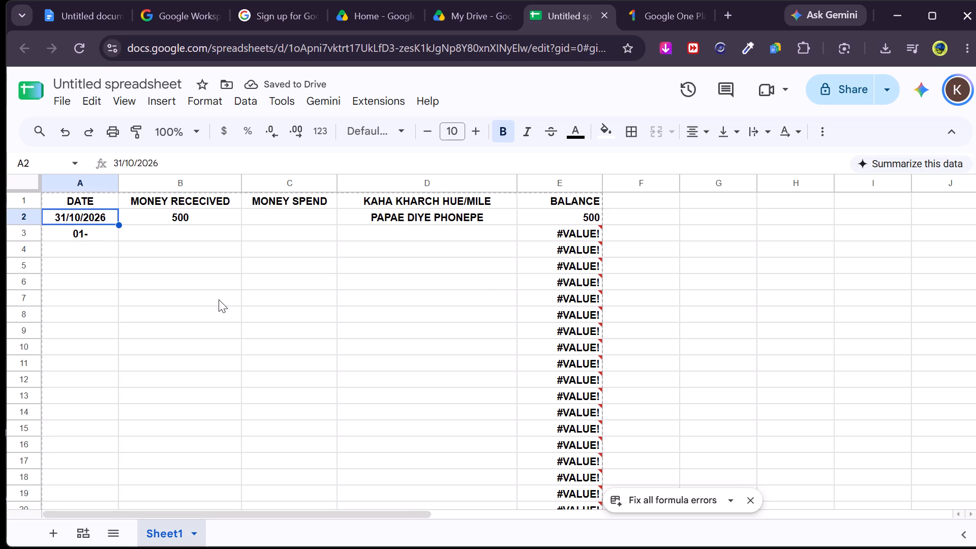
{"action": "key", "text": "space"}
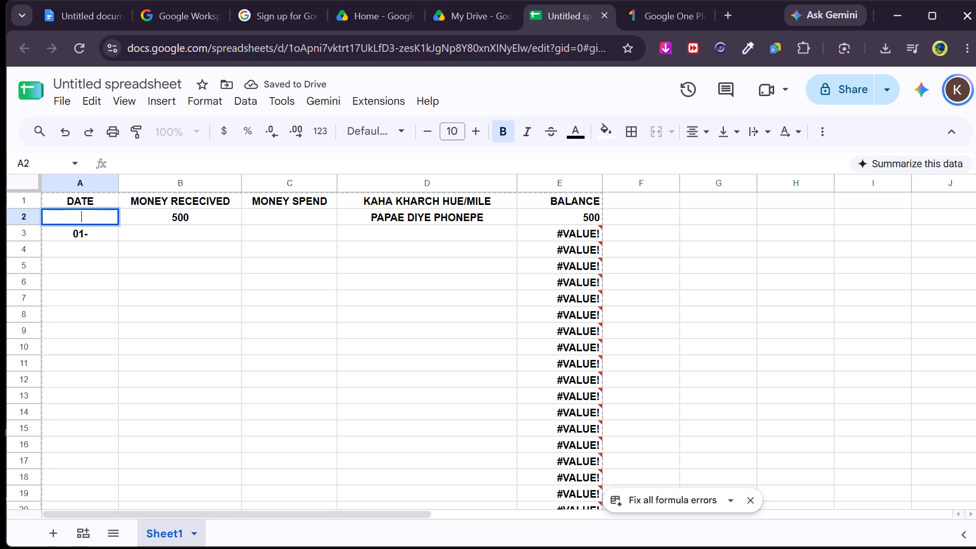
{"action": "type", "text": "31-10-2026"}
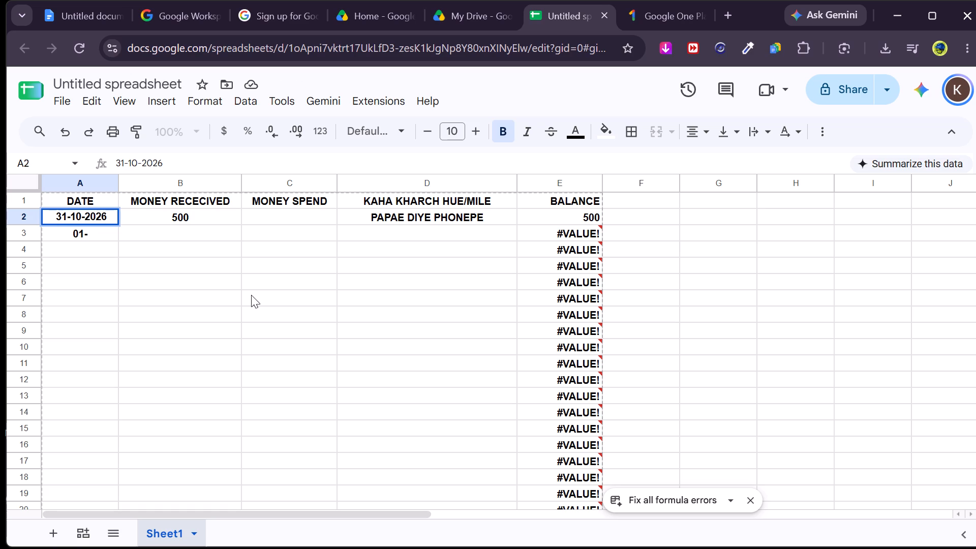
{"action": "key", "text": "Down"}
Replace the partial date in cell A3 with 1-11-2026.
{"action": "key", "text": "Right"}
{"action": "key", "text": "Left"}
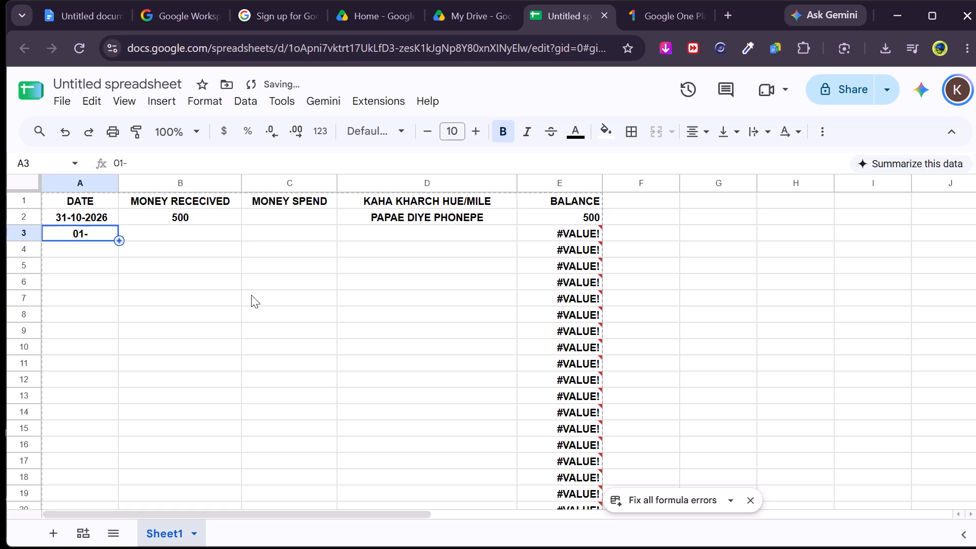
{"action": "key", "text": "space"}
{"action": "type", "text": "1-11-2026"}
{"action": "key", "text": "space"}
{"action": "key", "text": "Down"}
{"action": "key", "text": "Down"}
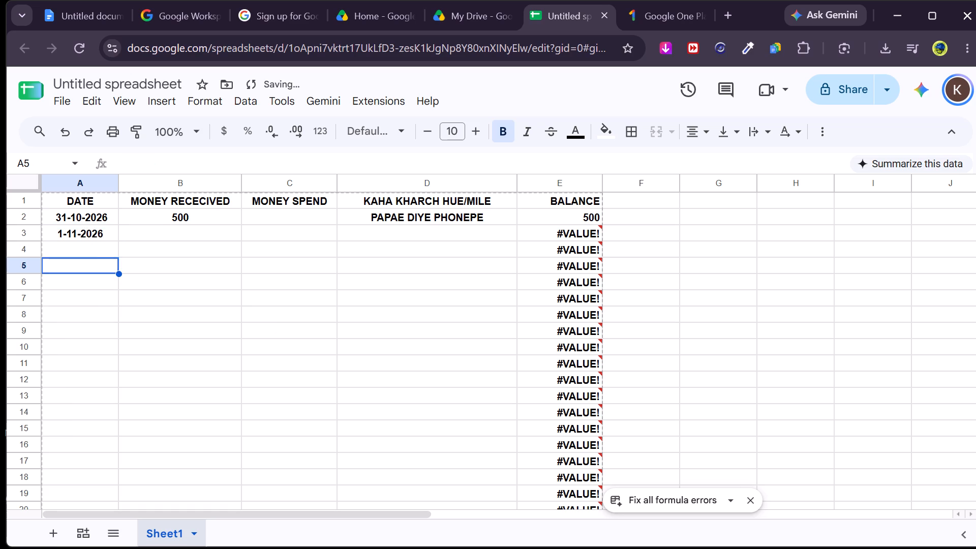
Re-enter the date in cell A3 with a leading zero as 01-11-2026.
{"action": "key", "text": "Up"}
{"action": "key", "text": "Up"}
{"action": "key", "text": "Left"}
{"action": "key", "text": "space"}
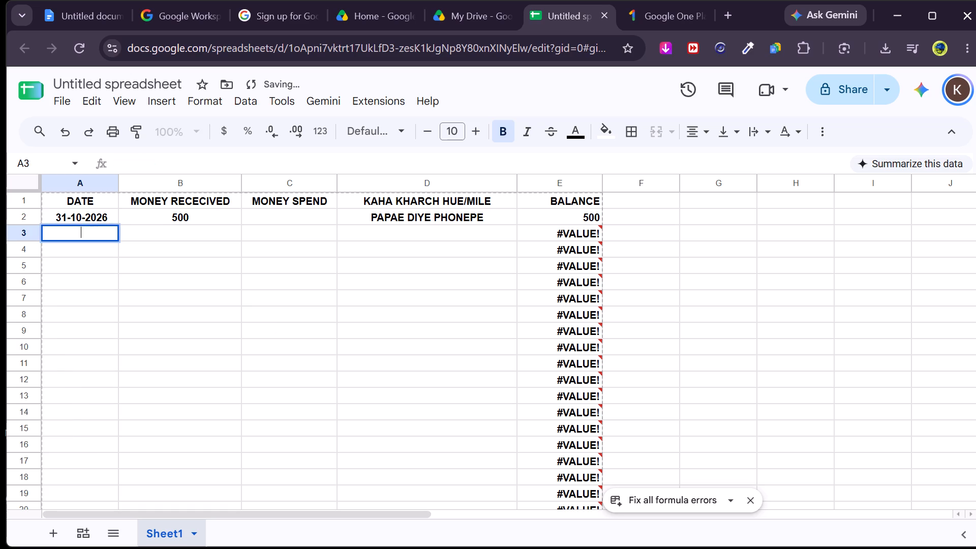
{"action": "type", "text": "01"}
{"action": "type", "text": "-11-2026"}
{"action": "key", "text": "Right"}
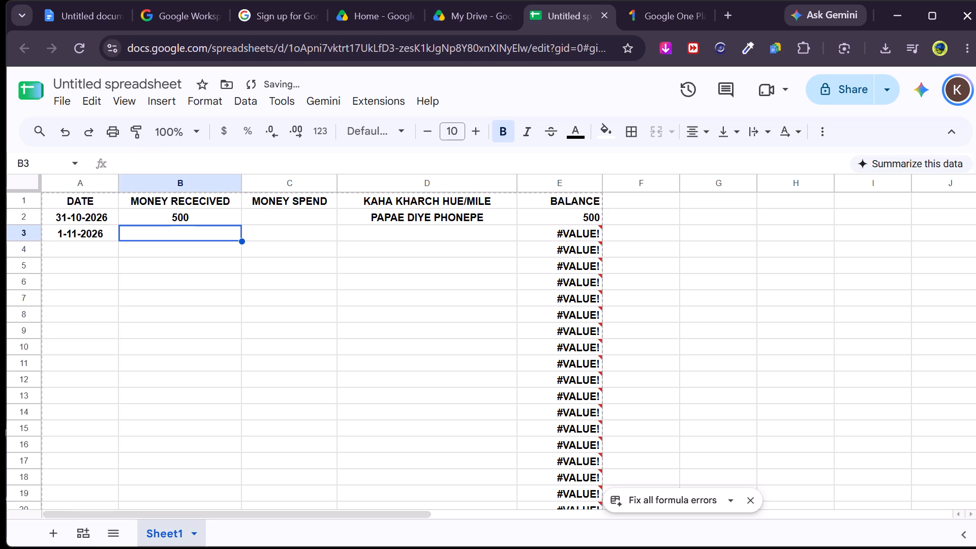
Enter 80 as the money spent in C3 and HAIRCUT as the description in D3.
{"action": "key", "text": "Right"}
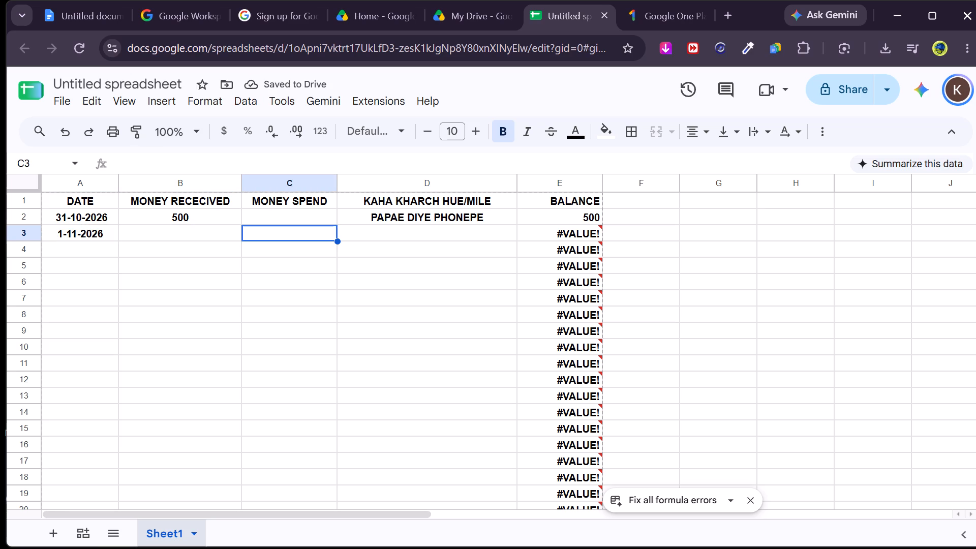
{"action": "type", "text": "80"}
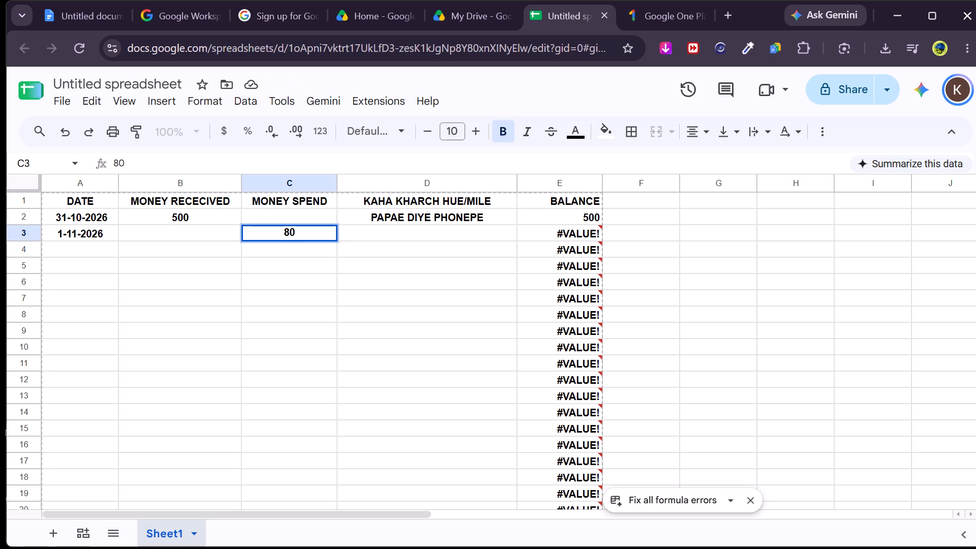
{"action": "key", "text": "Right"}
{"action": "type", "text": "HIARTCUI"}
{"action": "key", "text": "BackSpace"}
{"action": "key", "text": "BackSpace"}
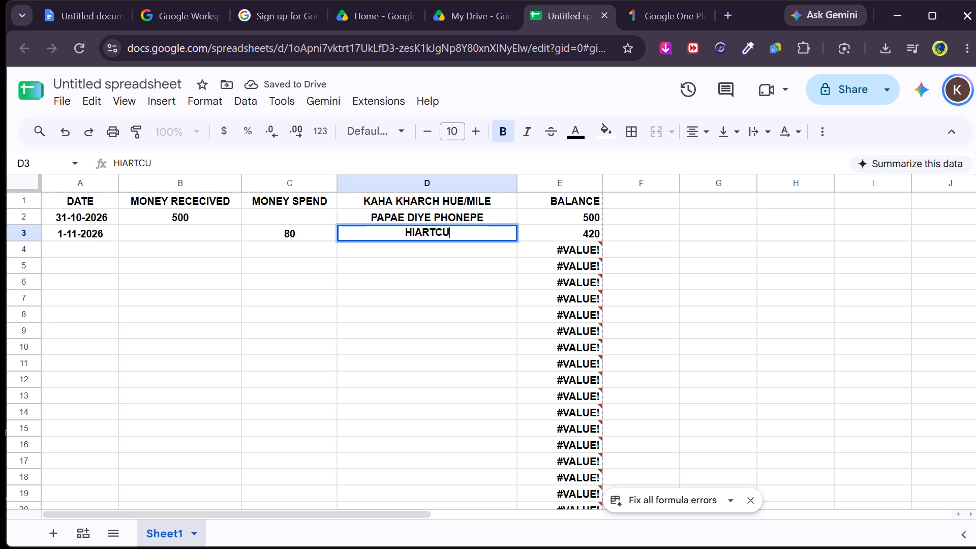
{"action": "key", "text": "BackSpace"}
{"action": "key", "text": "BackSpace"}
{"action": "key", "text": "BackSpace"}
{"action": "key", "text": "BackSpace"}
{"action": "key", "text": "BackSpace"}
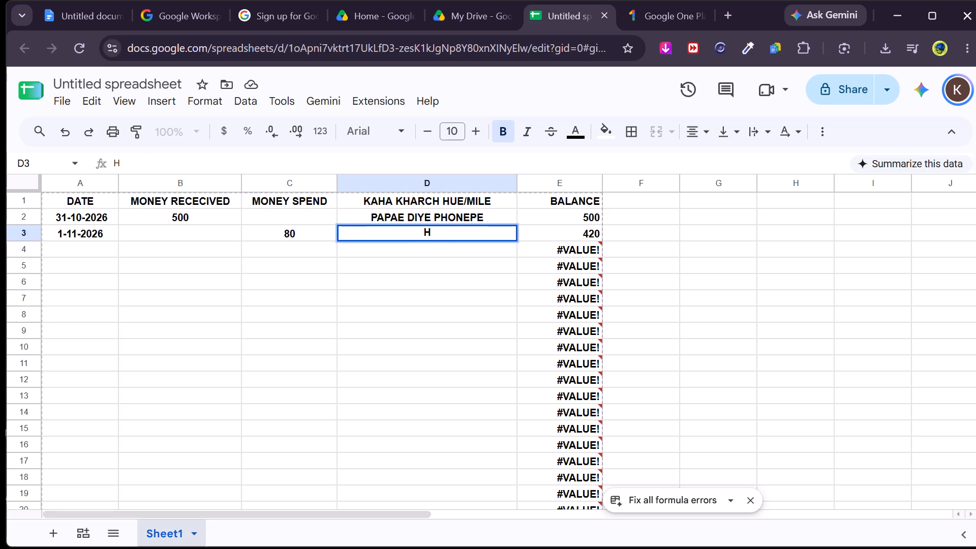
{"action": "type", "text": "AIRCUT"}
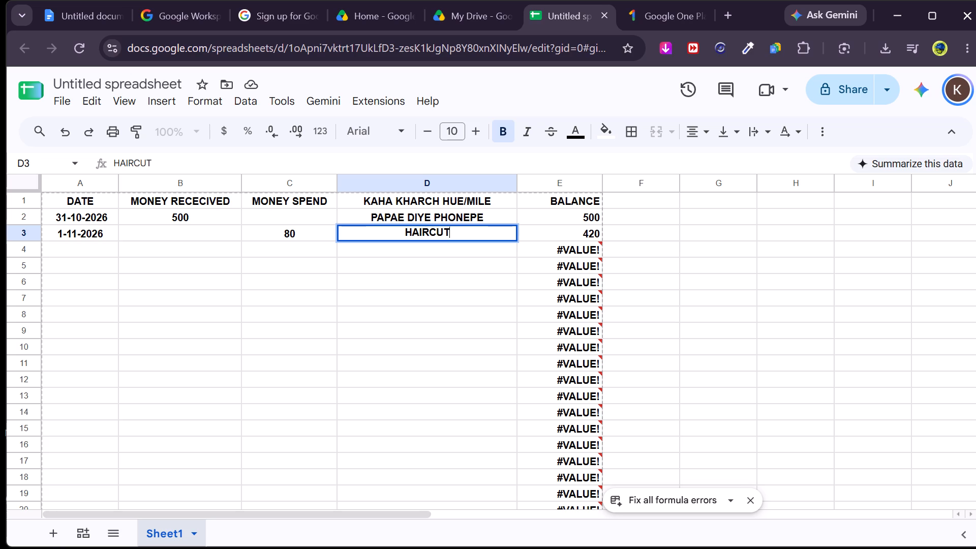
{"action": "key", "text": "Down"}
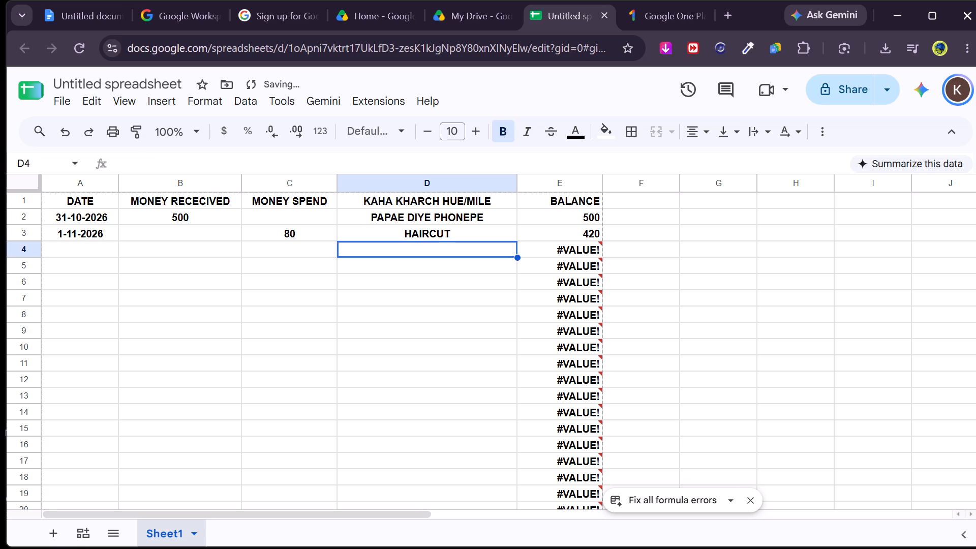
Check the custom date and time format options for column A without applying any.
{"action": "key", "text": "Left"}
{"action": "key", "text": "Left"}
{"action": "key", "text": "Left"}
{"action": "key", "text": "Up"}
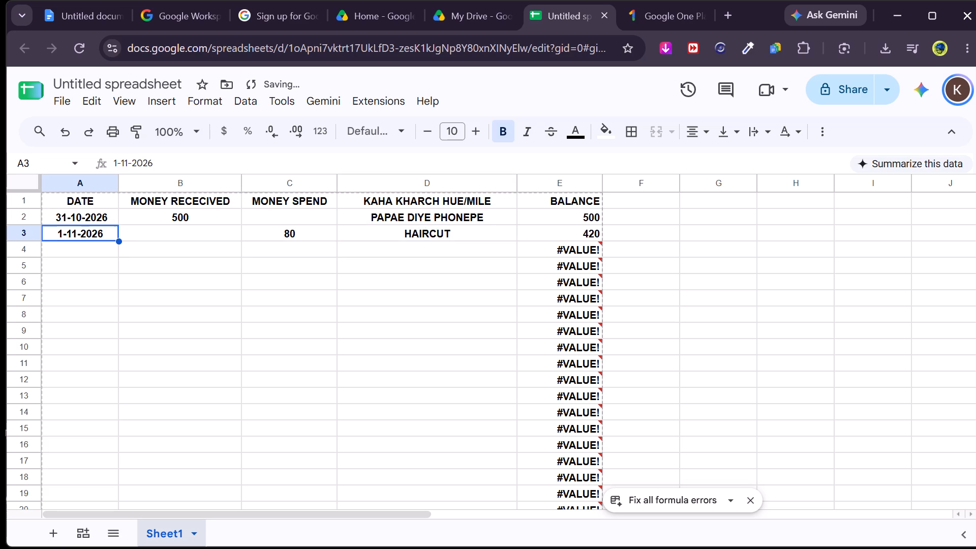
{"action": "key", "text": "Down"}
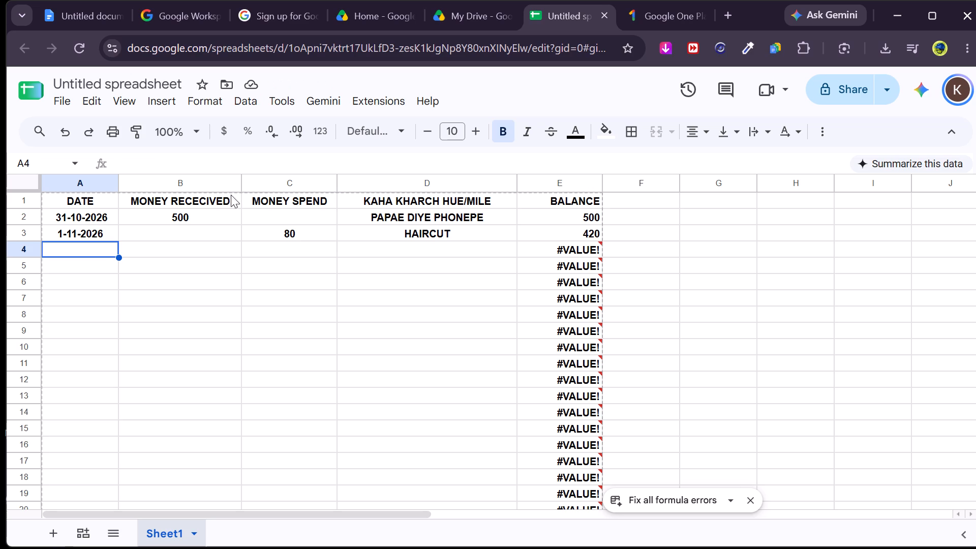
{"action": "left_click", "coordinate": [72, 185]}
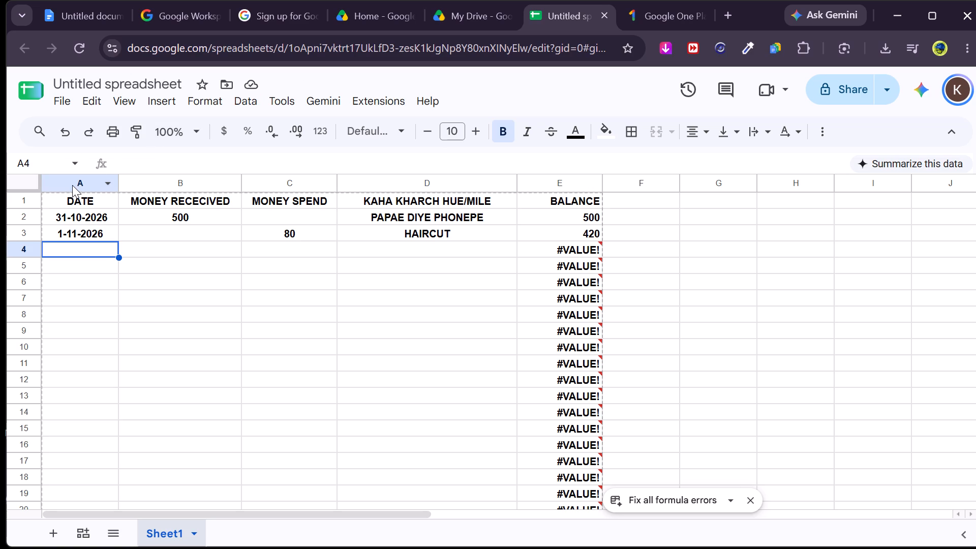
{"action": "left_click", "coordinate": [72, 185]}
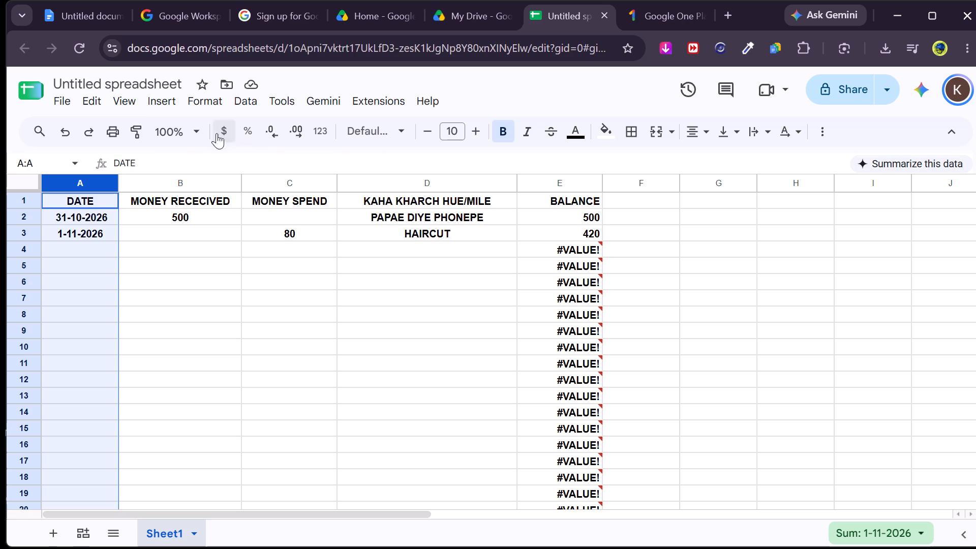
{"action": "left_click", "coordinate": [213, 98]}
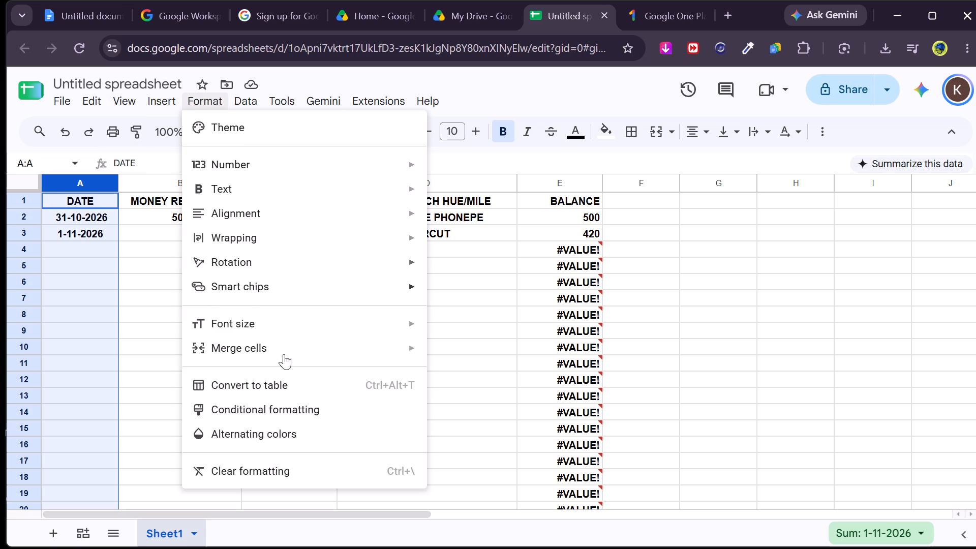
{"action": "left_click", "coordinate": [251, 159]}
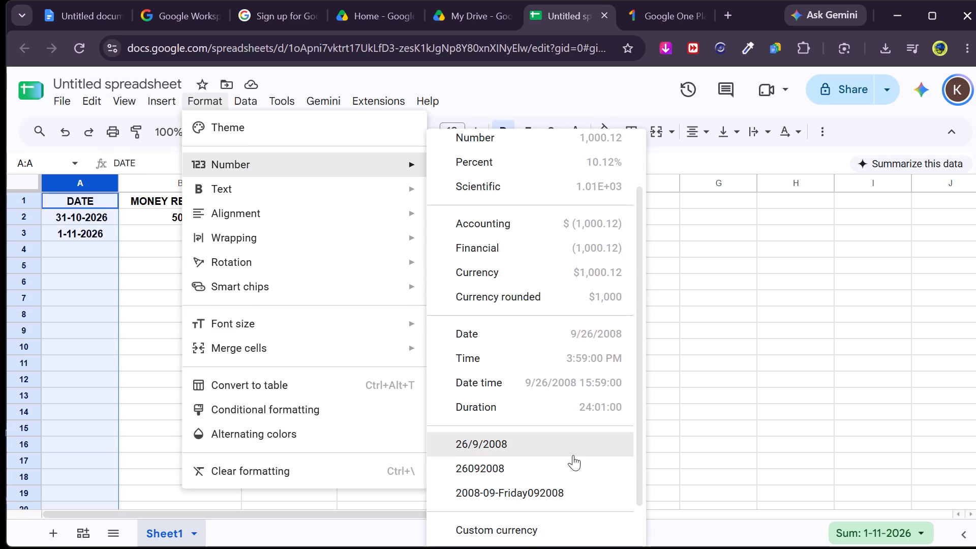
{"action": "scroll", "coordinate": [514, 533], "scroll_direction": "down", "scroll_amount": 2}
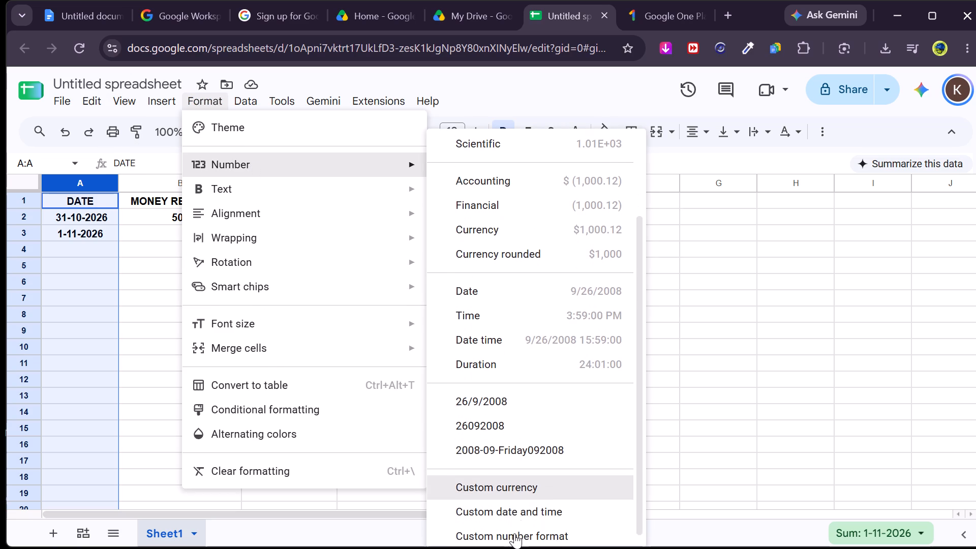
{"action": "left_click", "coordinate": [508, 510]}
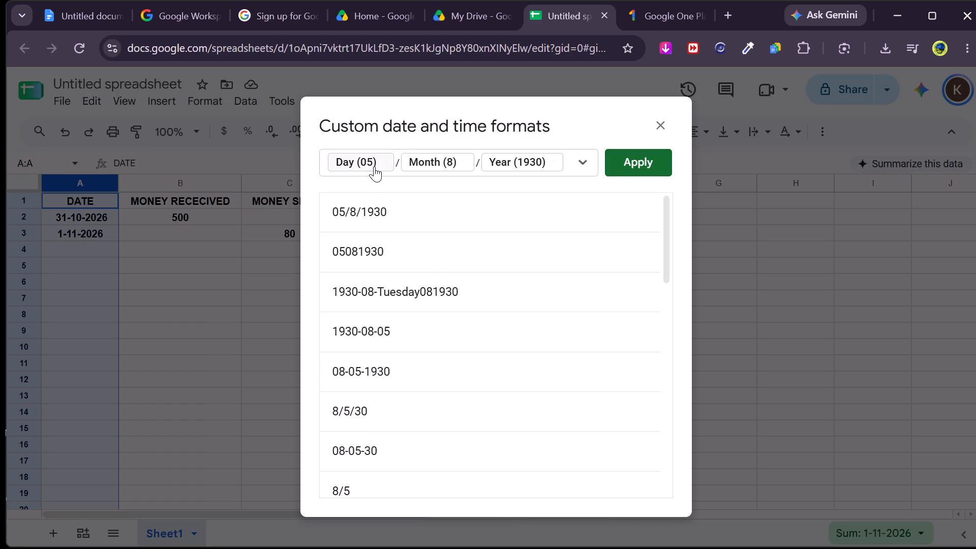
{"action": "left_click", "coordinate": [661, 126]}
Enter the date 01-11-2026 in A4 and 4500 as the money received in B4.
{"action": "left_click", "coordinate": [77, 249]}
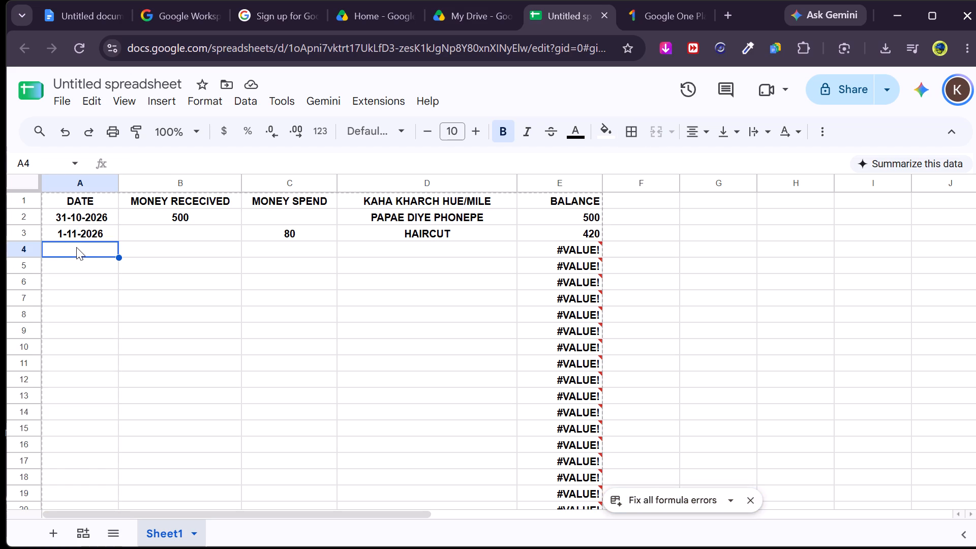
{"action": "type", "text": "01"}
{"action": "key", "text": "Right"}
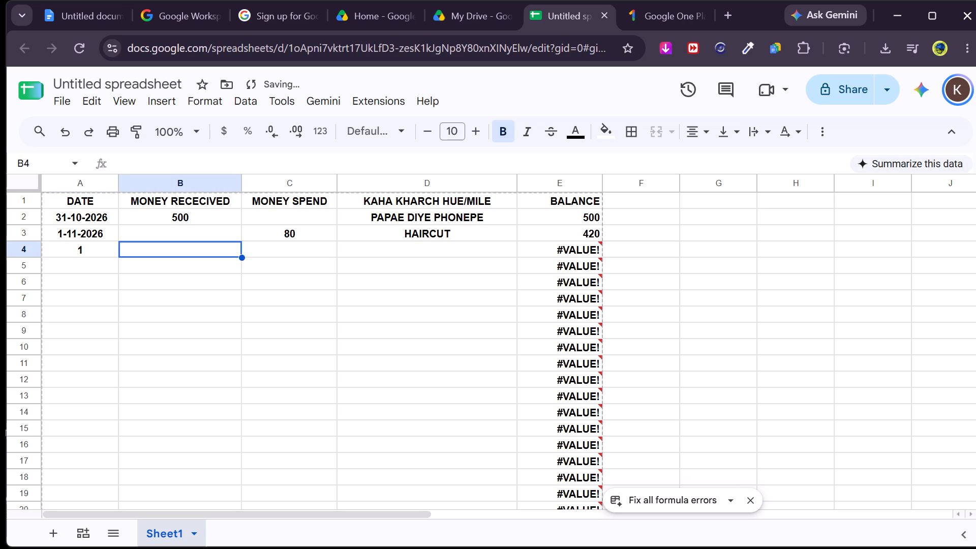
{"action": "key", "text": "Left"}
{"action": "key", "text": "space"}
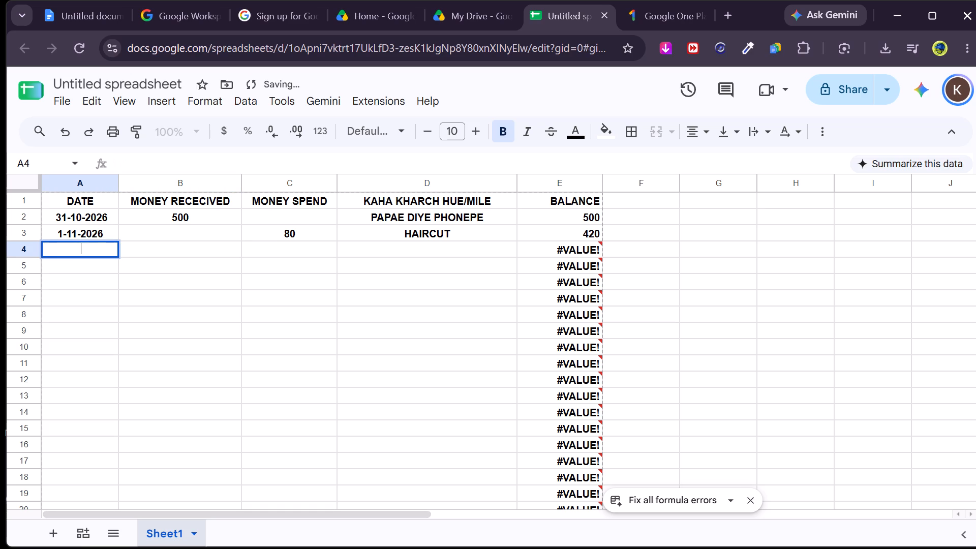
{"action": "type", "text": "01-+"}
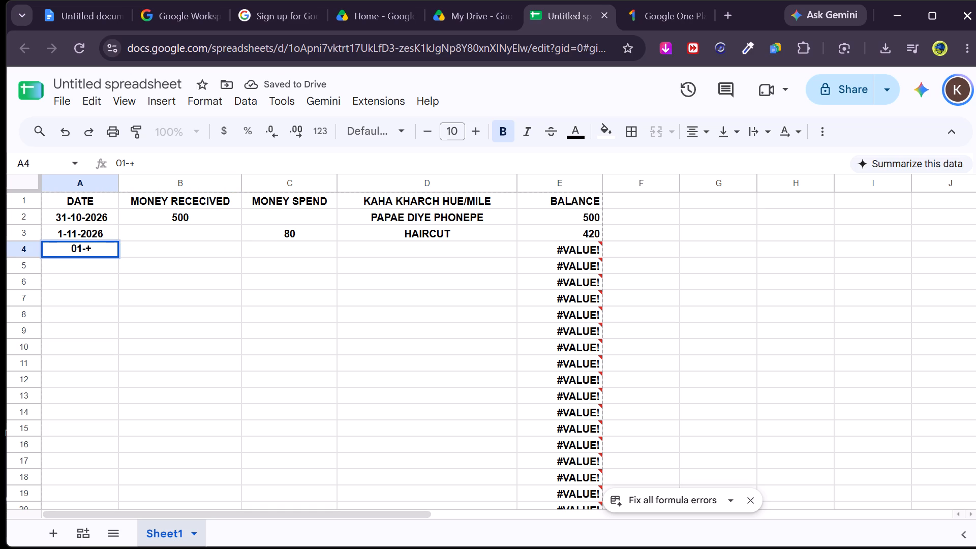
{"action": "key", "text": "BackSpace"}
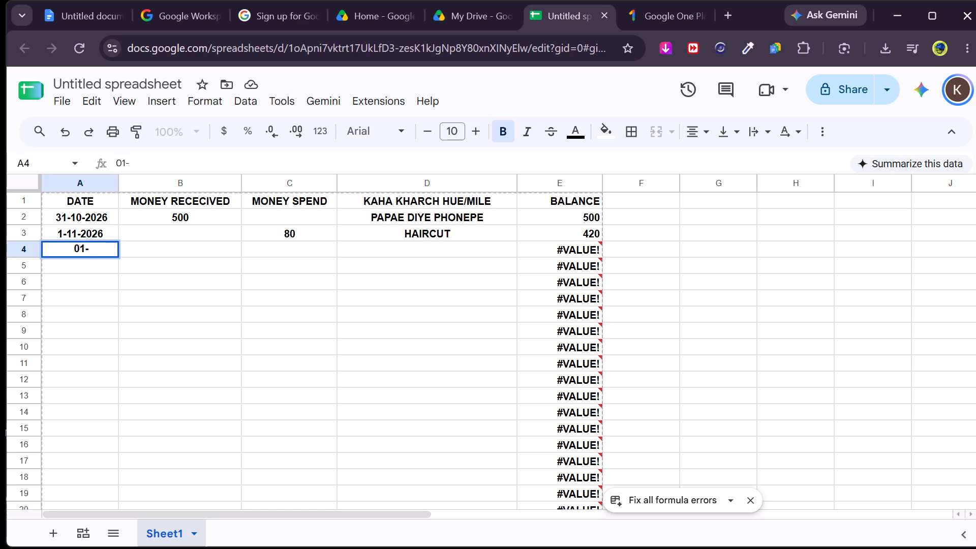
{"action": "type", "text": "11-2026"}
{"action": "key", "text": "Tab"}
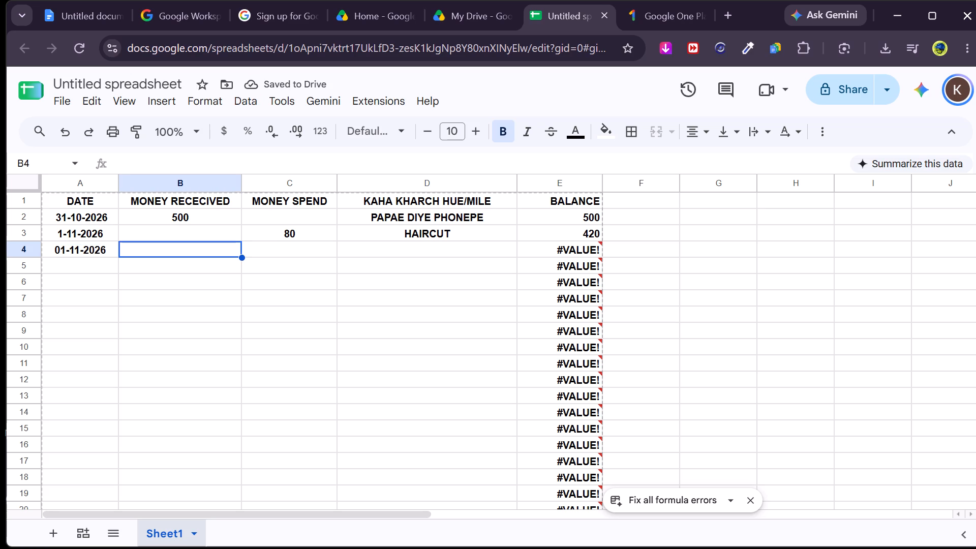
{"action": "type", "text": "4500"}
{"action": "key", "text": "Tab"}
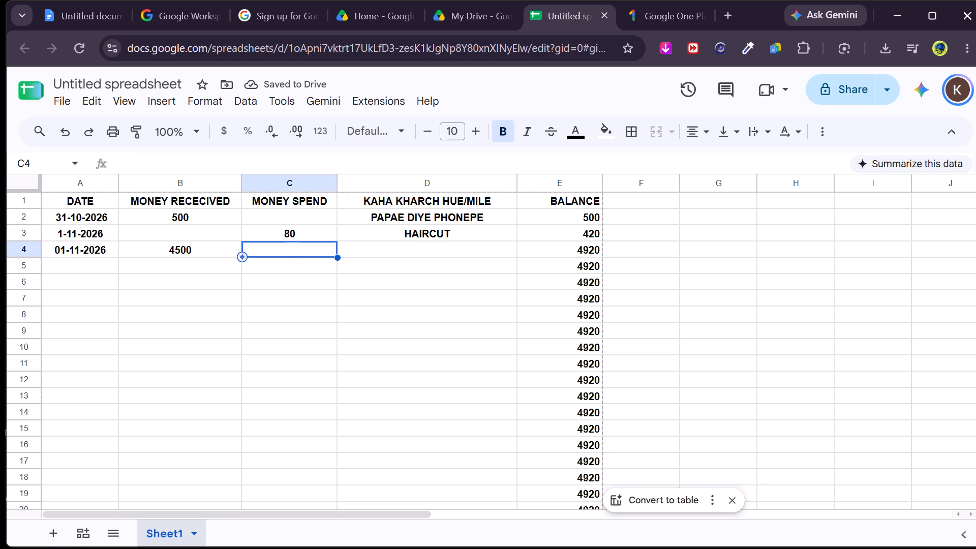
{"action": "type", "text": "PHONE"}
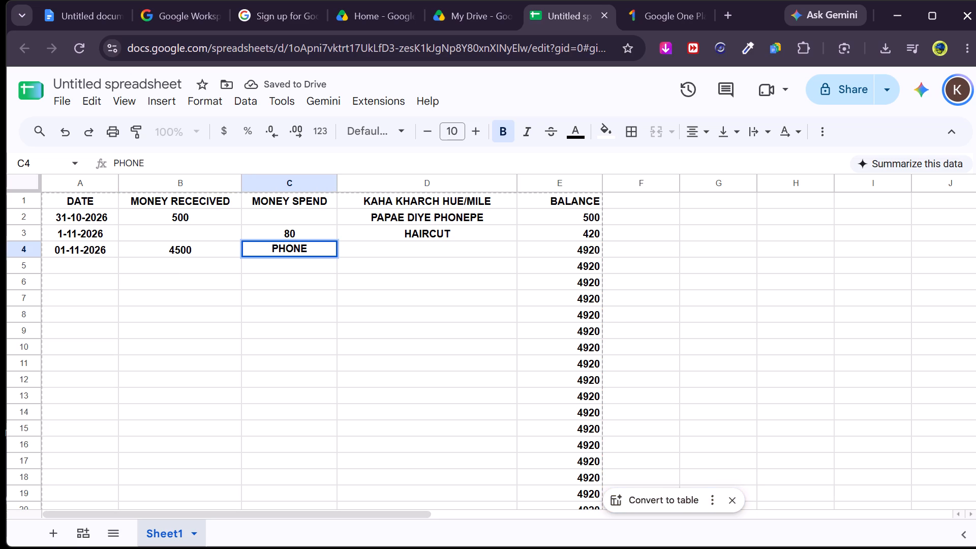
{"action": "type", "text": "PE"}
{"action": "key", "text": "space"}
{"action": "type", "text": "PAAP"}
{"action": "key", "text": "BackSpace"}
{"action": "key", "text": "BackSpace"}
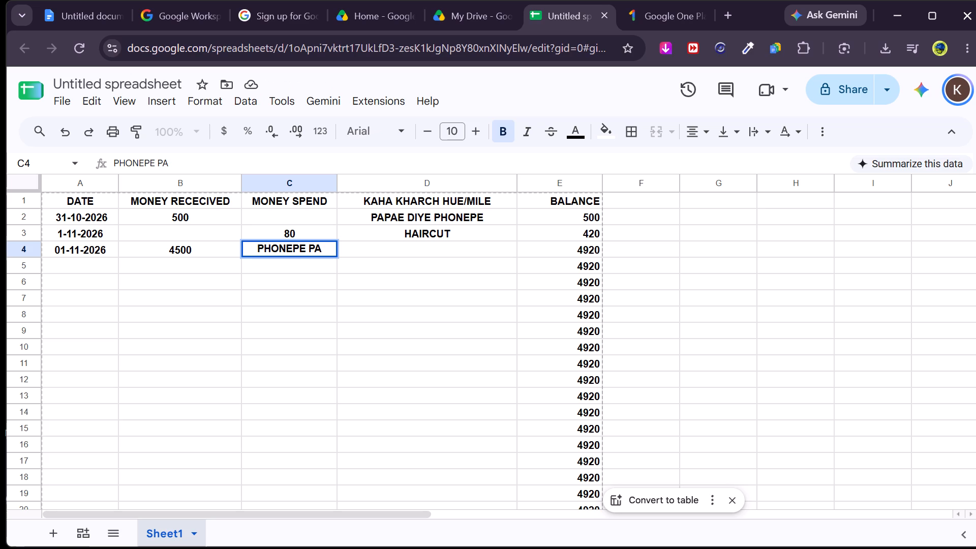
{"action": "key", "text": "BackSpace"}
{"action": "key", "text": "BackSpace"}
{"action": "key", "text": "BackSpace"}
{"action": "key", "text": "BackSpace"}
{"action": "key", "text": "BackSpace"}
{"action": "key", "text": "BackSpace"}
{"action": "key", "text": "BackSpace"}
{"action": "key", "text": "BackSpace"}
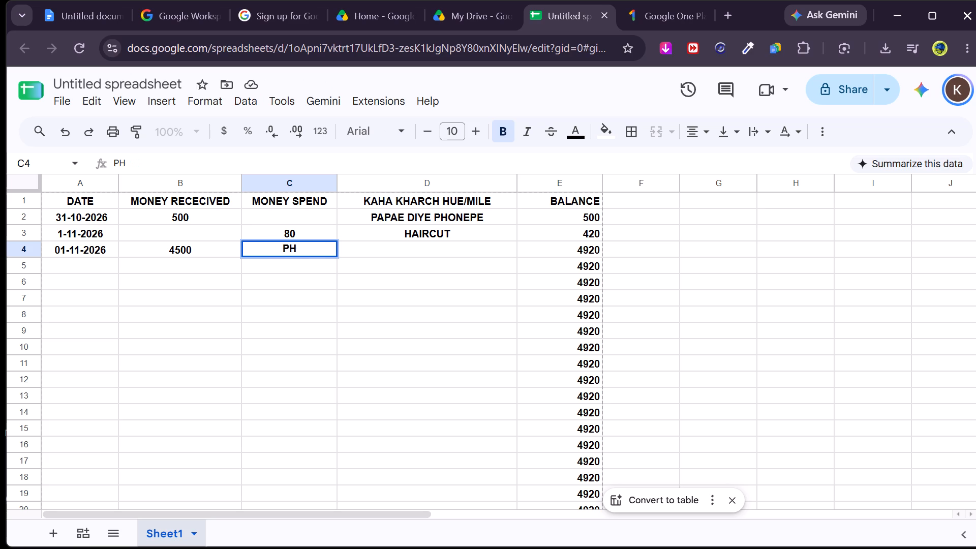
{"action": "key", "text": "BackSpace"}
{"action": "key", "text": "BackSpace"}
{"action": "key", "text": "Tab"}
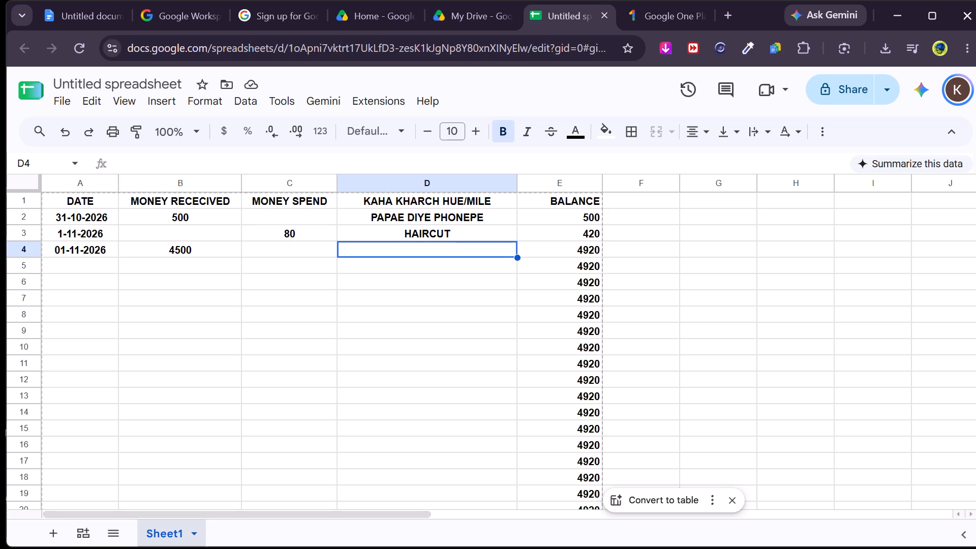
Enter PAPAE DIYE PHONEPE as the description in D4.
{"action": "type", "text": "PAPA"}
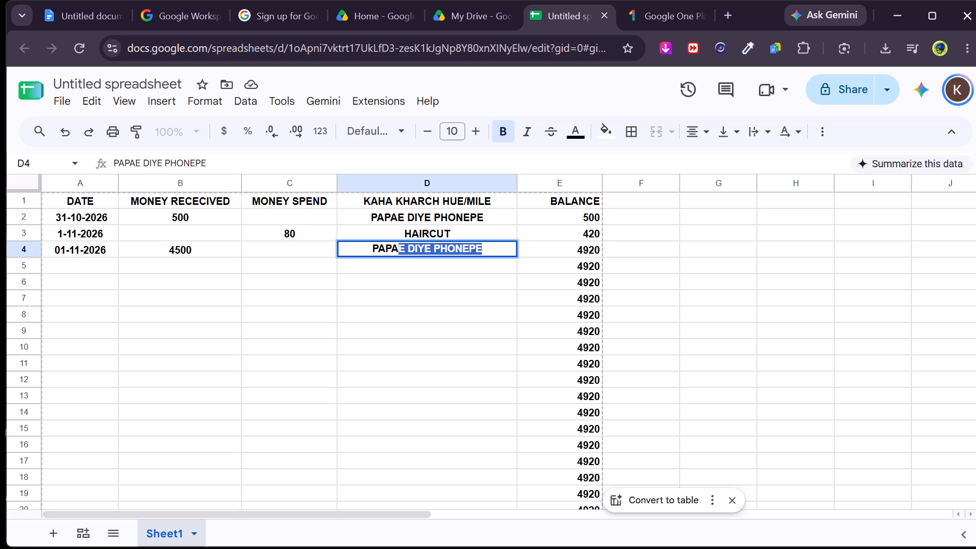
{"action": "key", "text": "Tab"}
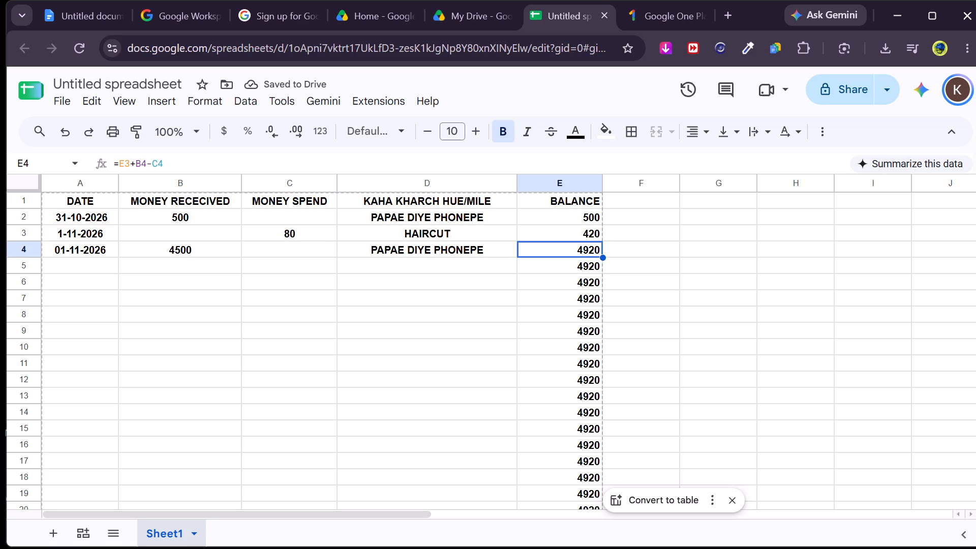
Enter the date 01-11-2026 in A5 and 4500 as the money spent in C5.
{"action": "key", "text": "Down"}
{"action": "key", "text": "Left"}
{"action": "key", "text": "Left"}
{"action": "key", "text": "Left"}
{"action": "key", "text": "Left"}
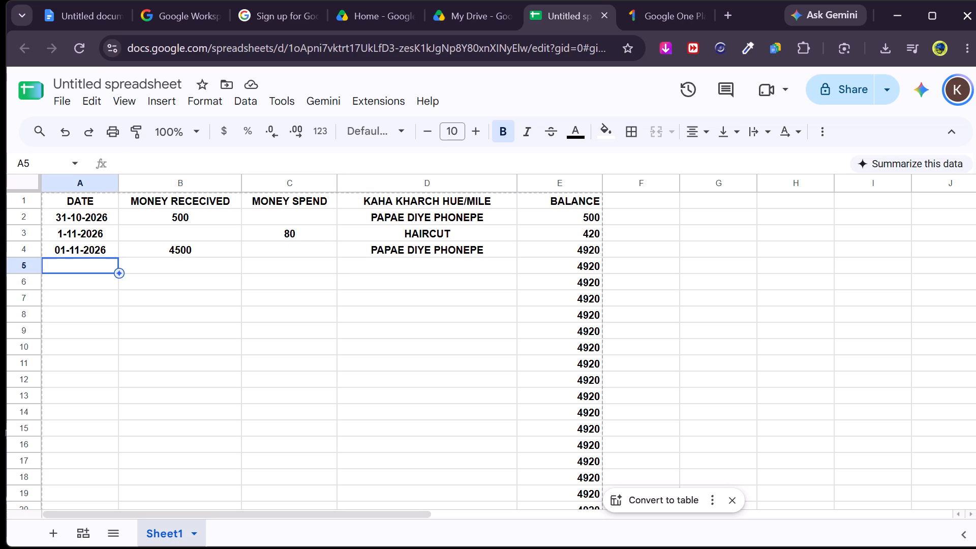
{"action": "type", "text": "01-11-2026"}
{"action": "key", "text": "Tab"}
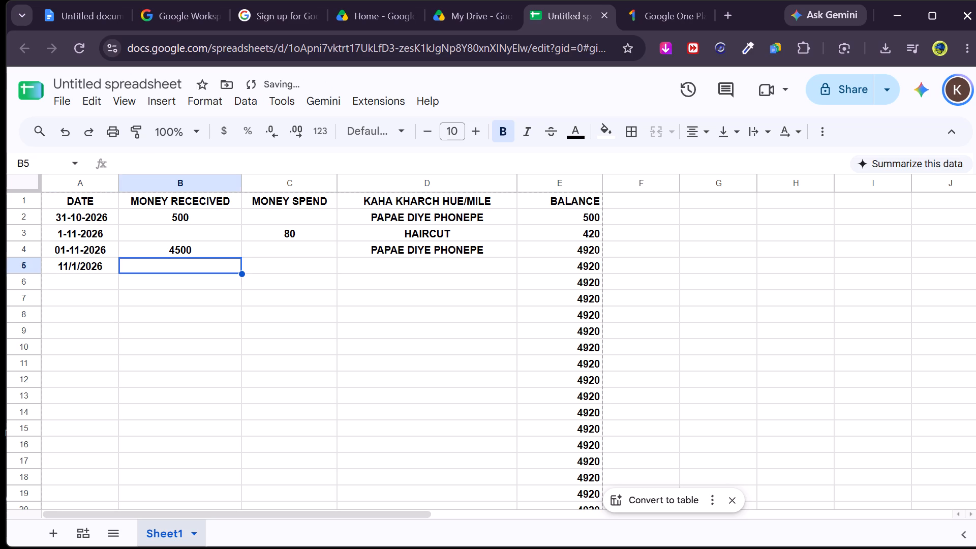
{"action": "key", "text": "Tab"}
{"action": "type", "text": "450"}
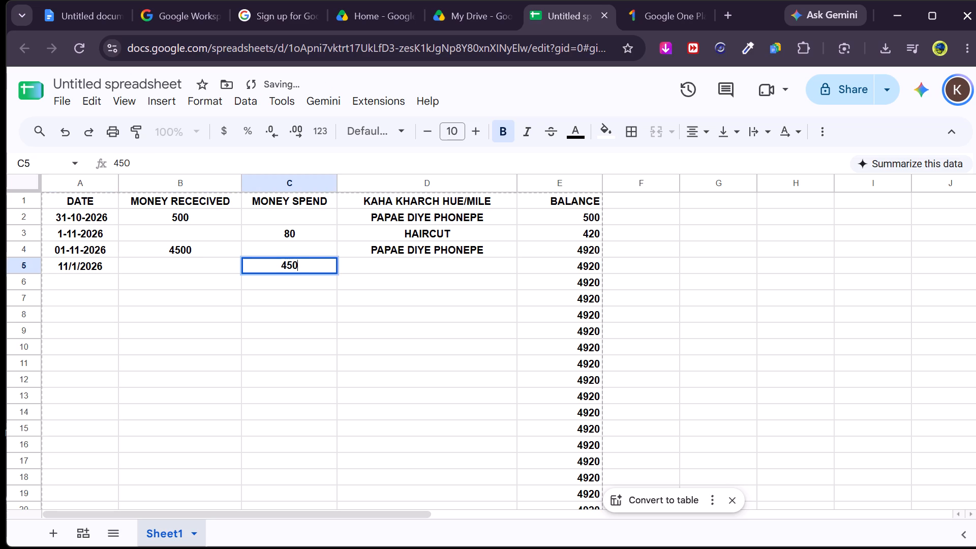
{"action": "key", "text": "0"}
{"action": "key", "text": "Tab"}
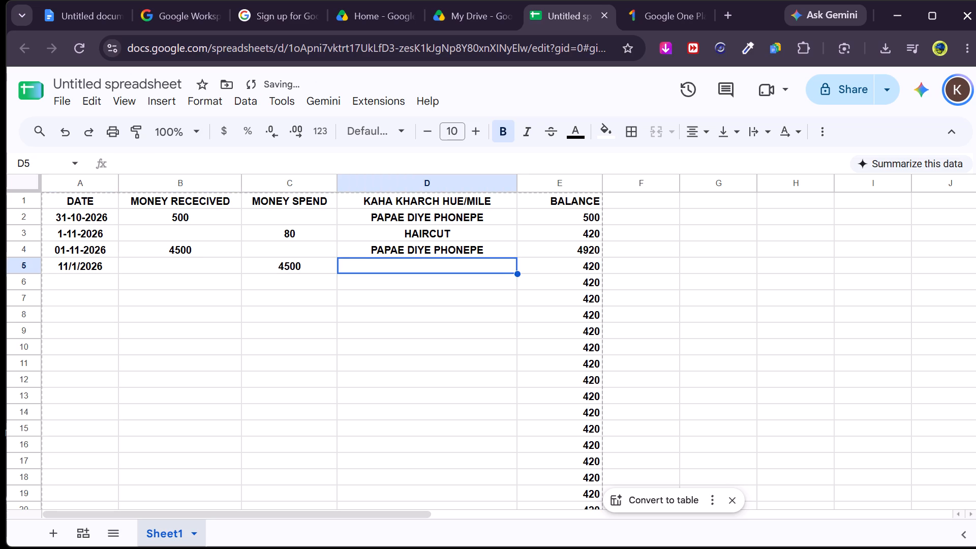
Enter PAPA KO DIYE PAYTM as the description in D5.
{"action": "type", "text": "PAP"}
{"action": "type", "text": "A"}
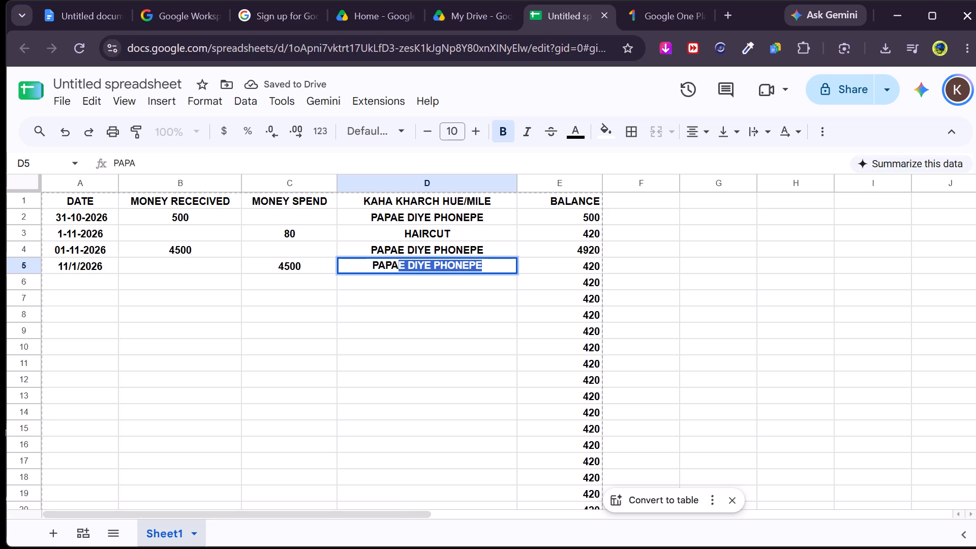
{"action": "key", "text": "space"}
{"action": "type", "text": "KO DIYE"}
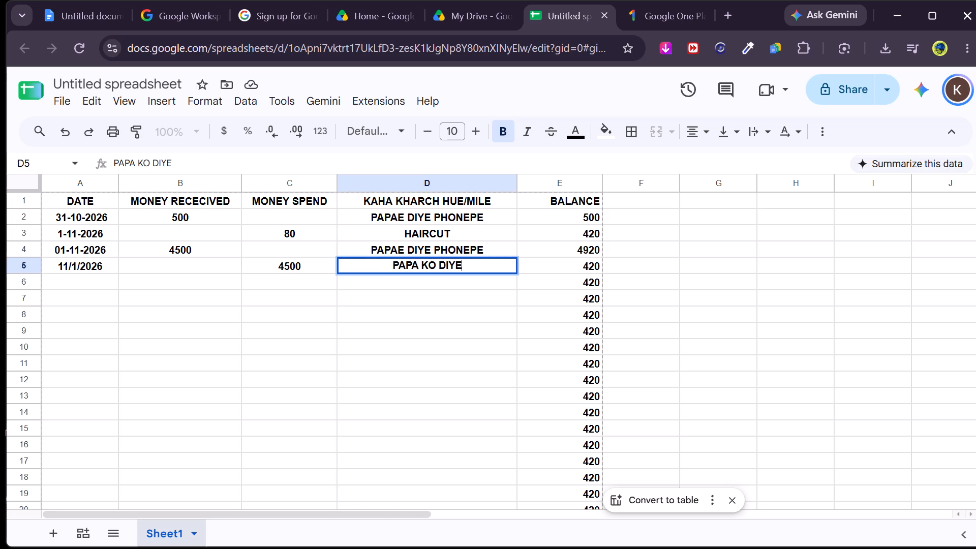
{"action": "key", "text": "space"}
{"action": "type", "text": "PAYTM"}
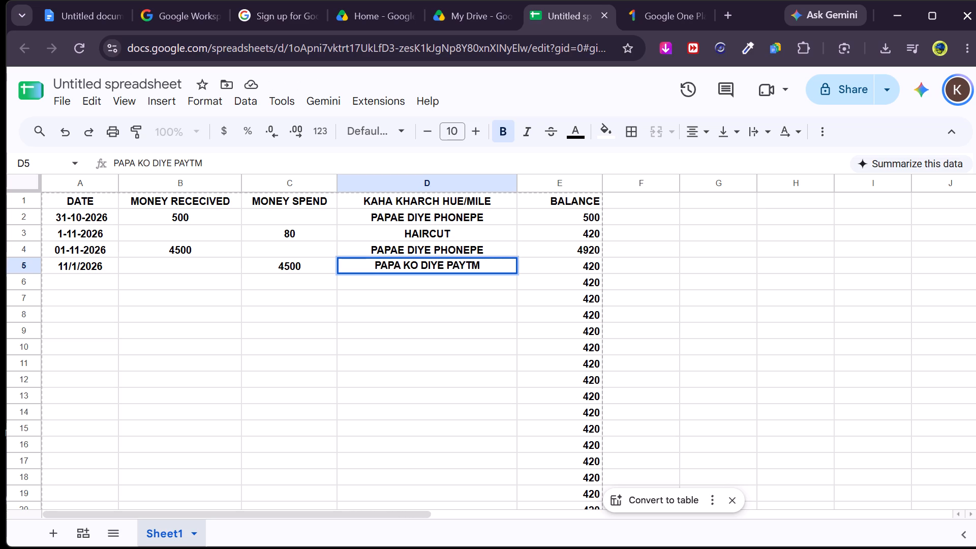
{"action": "key", "text": "Down"}
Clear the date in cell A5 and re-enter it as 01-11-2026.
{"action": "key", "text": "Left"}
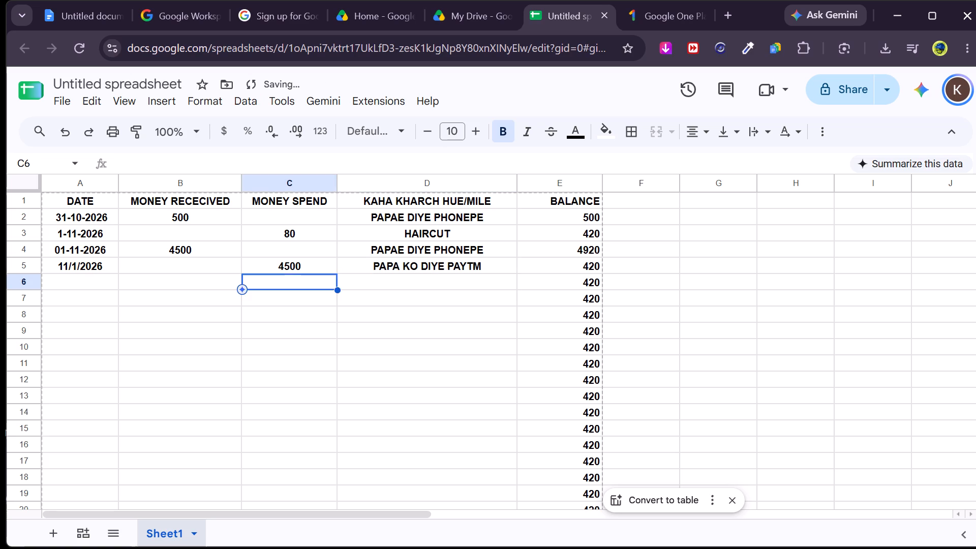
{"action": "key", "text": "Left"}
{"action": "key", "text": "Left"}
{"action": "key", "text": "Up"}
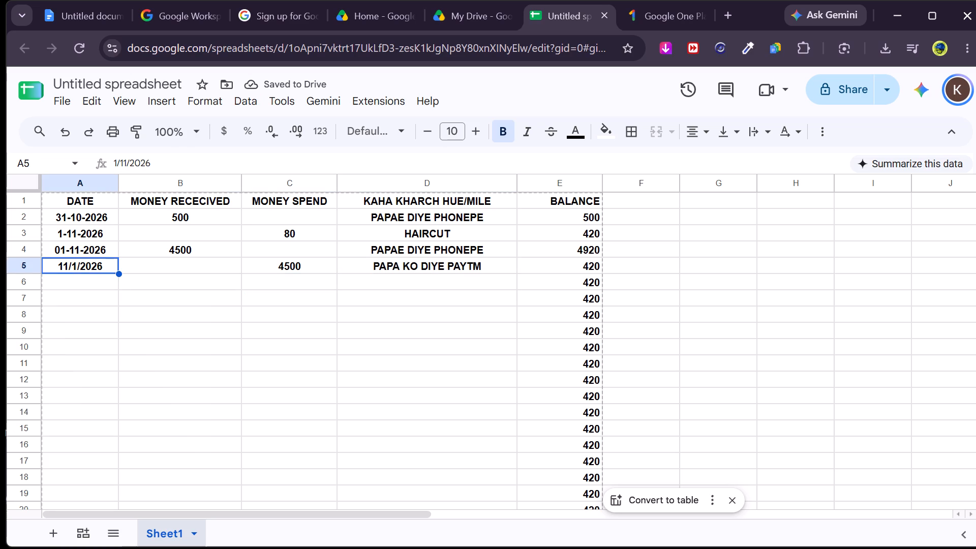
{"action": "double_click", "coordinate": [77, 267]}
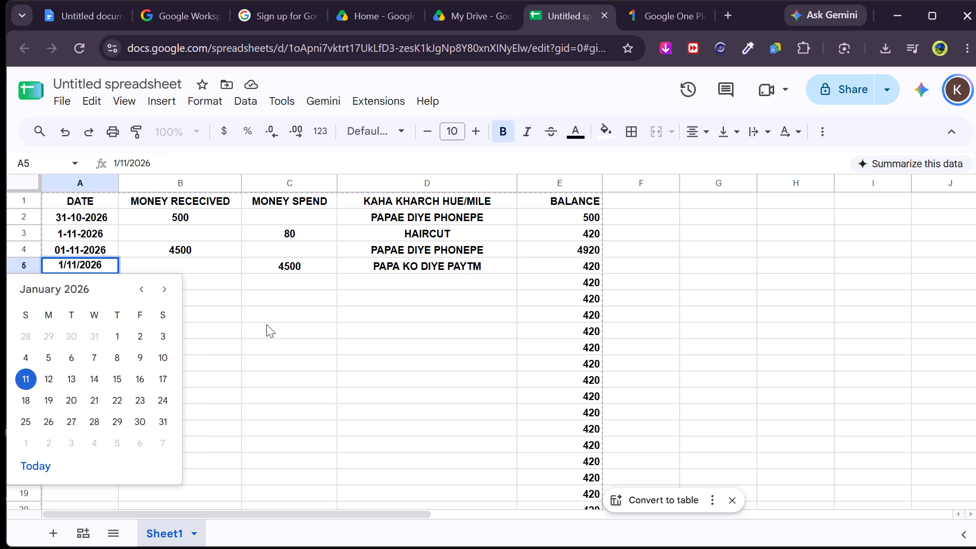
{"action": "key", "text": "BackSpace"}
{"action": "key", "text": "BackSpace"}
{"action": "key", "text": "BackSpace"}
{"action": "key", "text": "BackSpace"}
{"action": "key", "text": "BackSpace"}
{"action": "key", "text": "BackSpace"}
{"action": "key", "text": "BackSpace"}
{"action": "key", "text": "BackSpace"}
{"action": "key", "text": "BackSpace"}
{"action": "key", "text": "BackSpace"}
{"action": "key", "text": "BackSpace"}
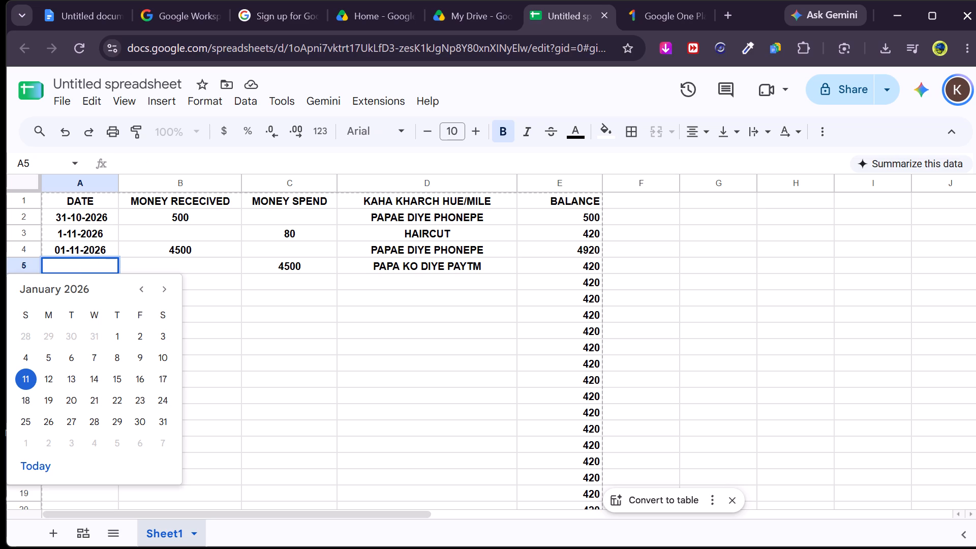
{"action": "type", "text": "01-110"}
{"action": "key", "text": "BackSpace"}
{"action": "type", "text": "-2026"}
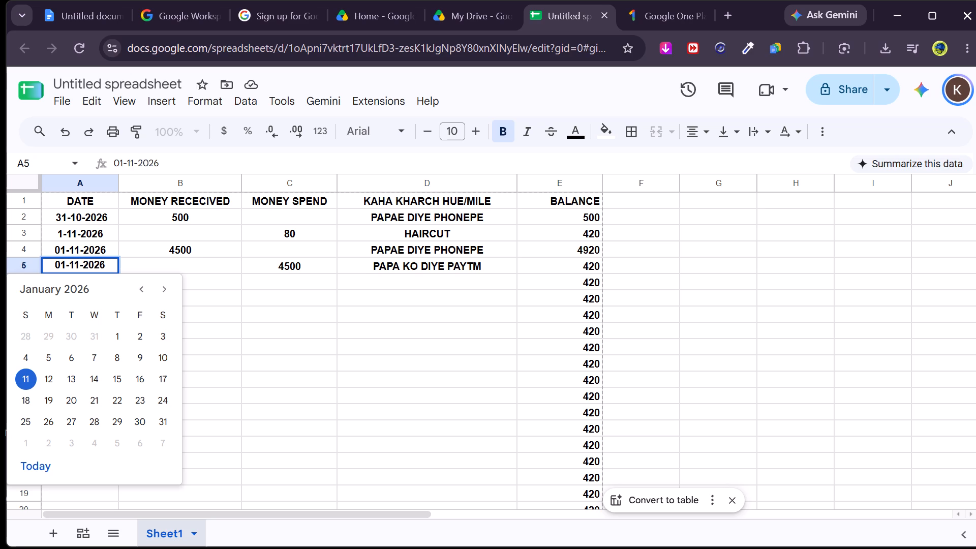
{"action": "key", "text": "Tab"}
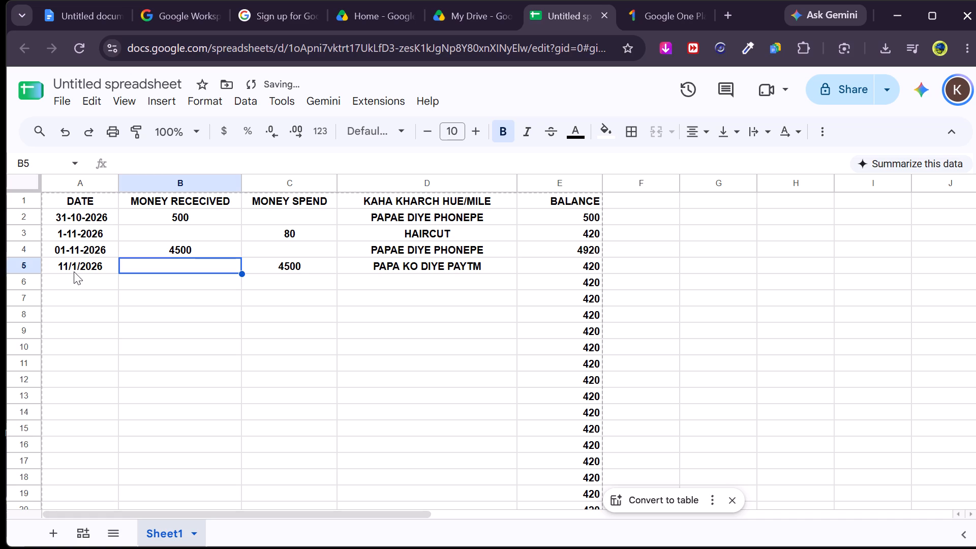
Apply a custom day/month/year date format with a two-digit day, as in 05/8/1930, to cell A5.
{"action": "left_click", "coordinate": [74, 271]}
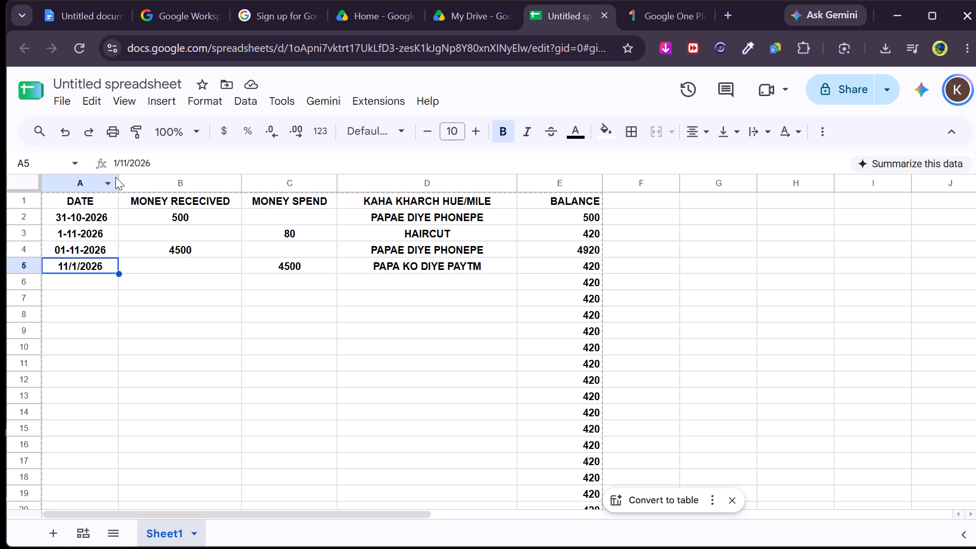
{"action": "scroll", "coordinate": [38, 279], "scroll_direction": "down", "scroll_amount": 4}
{"action": "scroll", "coordinate": [28, 284], "scroll_direction": "up", "scroll_amount": 5}
{"action": "left_click_drag", "start_coordinate": [70, 188], "coordinate": [70, 193]}
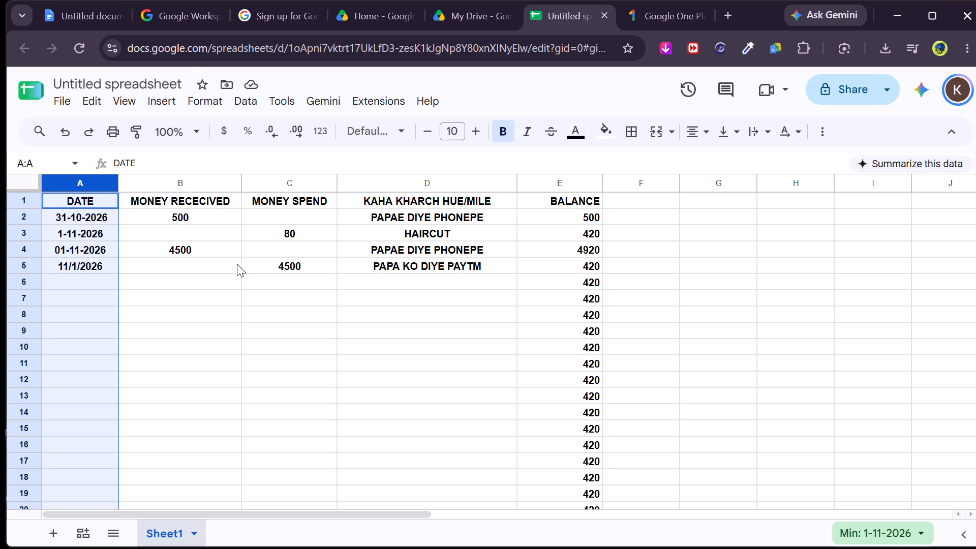
{"action": "left_click", "coordinate": [81, 195]}
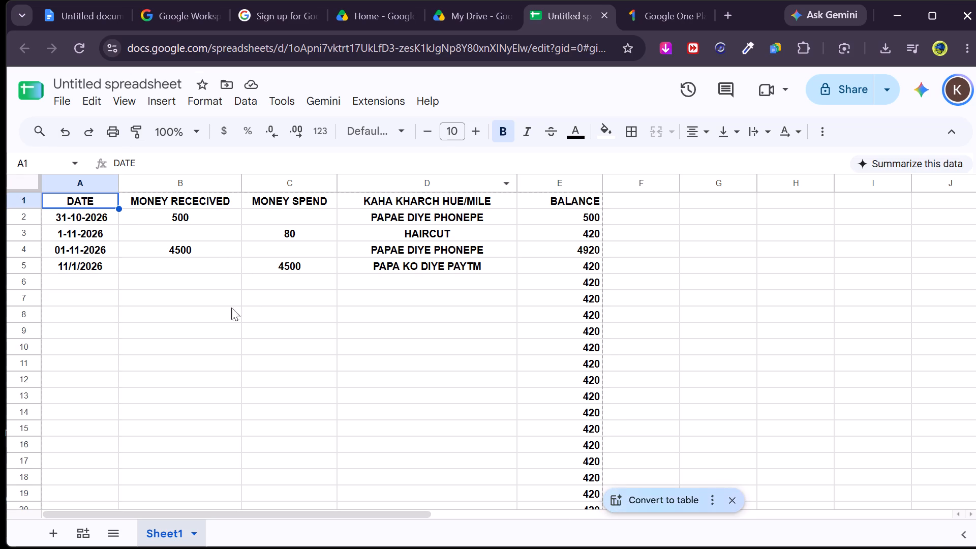
{"action": "left_click", "coordinate": [98, 263]}
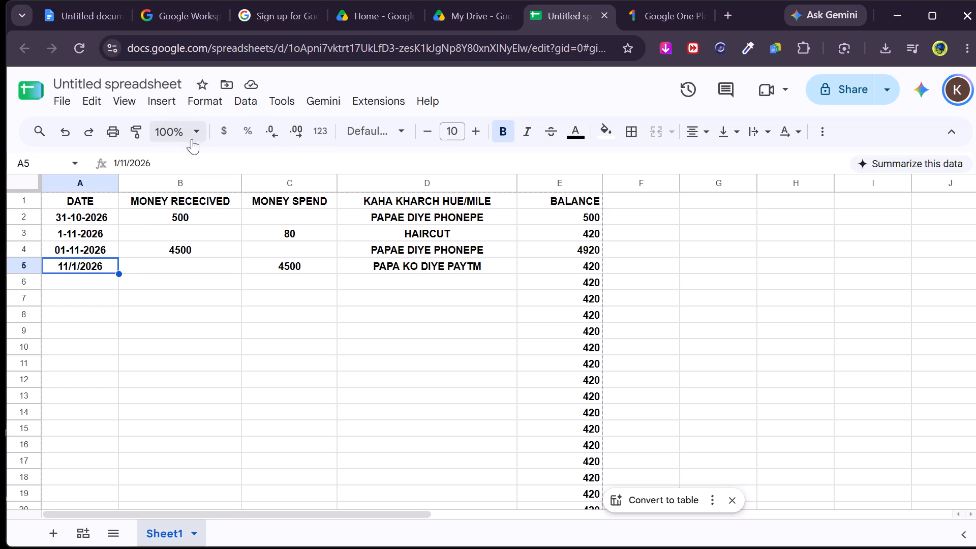
{"action": "left_click", "coordinate": [209, 98]}
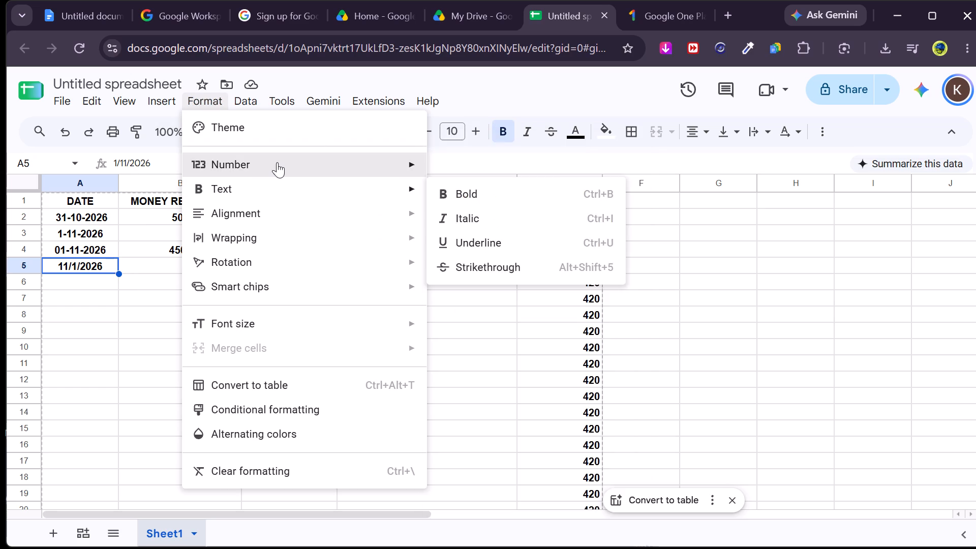
{"action": "left_click", "coordinate": [277, 162]}
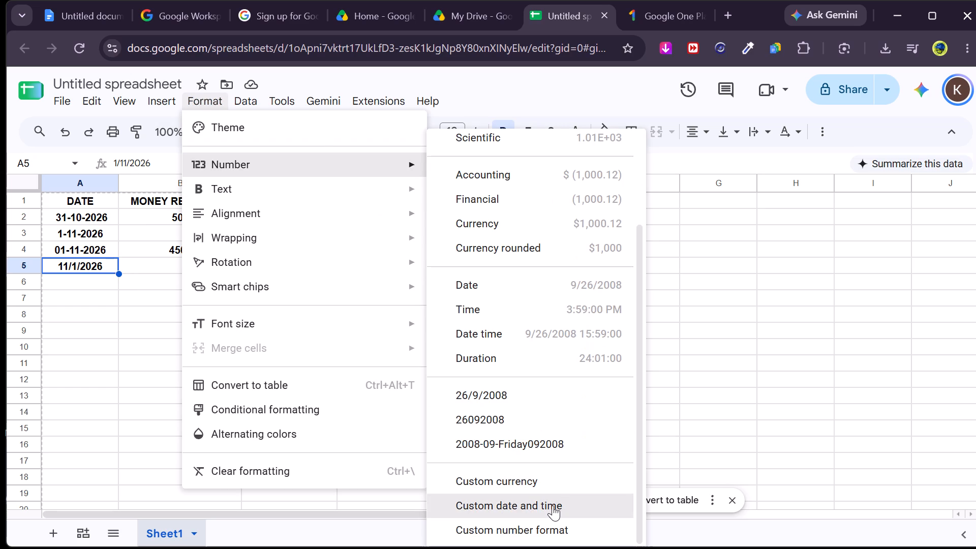
{"action": "left_click", "coordinate": [553, 505]}
{"action": "left_click", "coordinate": [650, 157]}
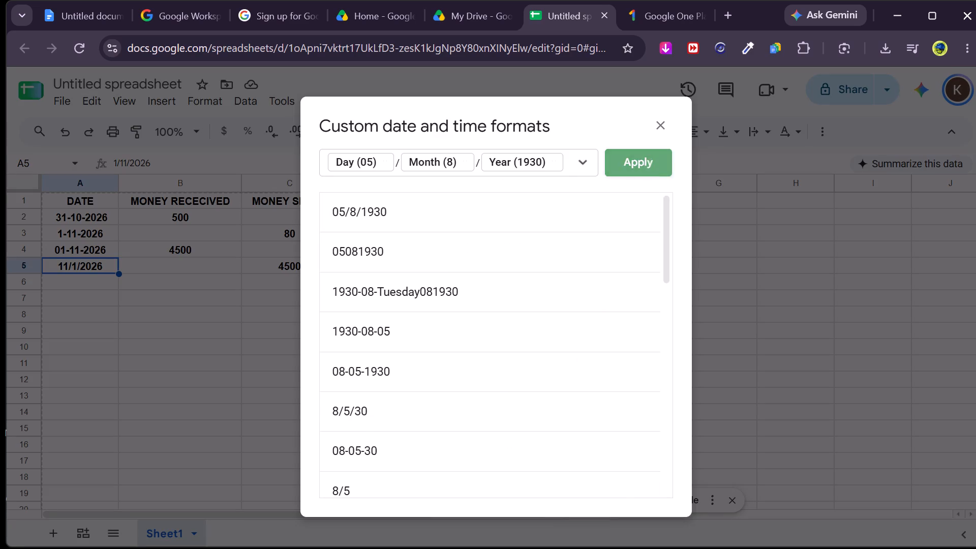
Set the date in A5 to 1 November 2026 using the calendar date picker.
{"action": "double_click", "coordinate": [97, 263]}
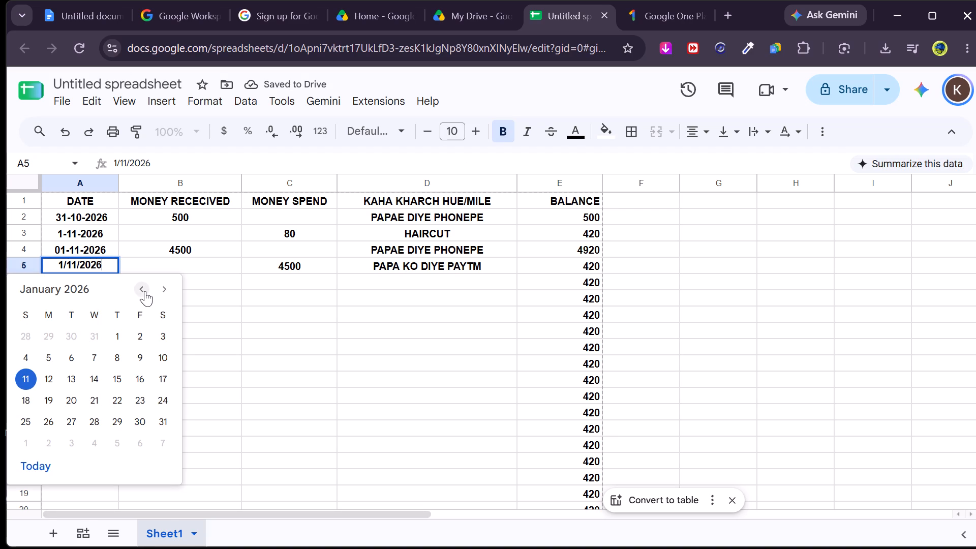
{"action": "triple_click", "coordinate": [162, 286]}
{"action": "triple_click", "coordinate": [164, 286]}
{"action": "double_click", "coordinate": [165, 286]}
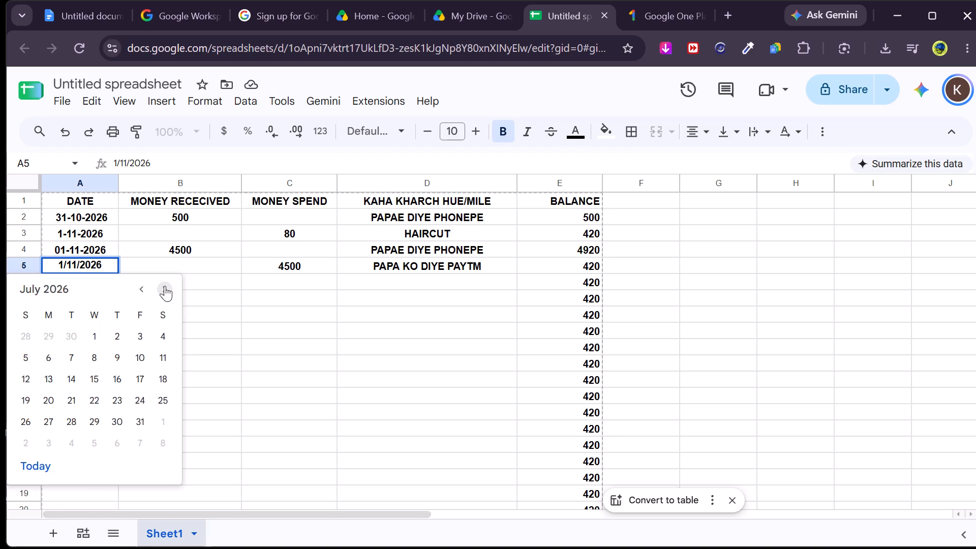
{"action": "double_click", "coordinate": [166, 286]}
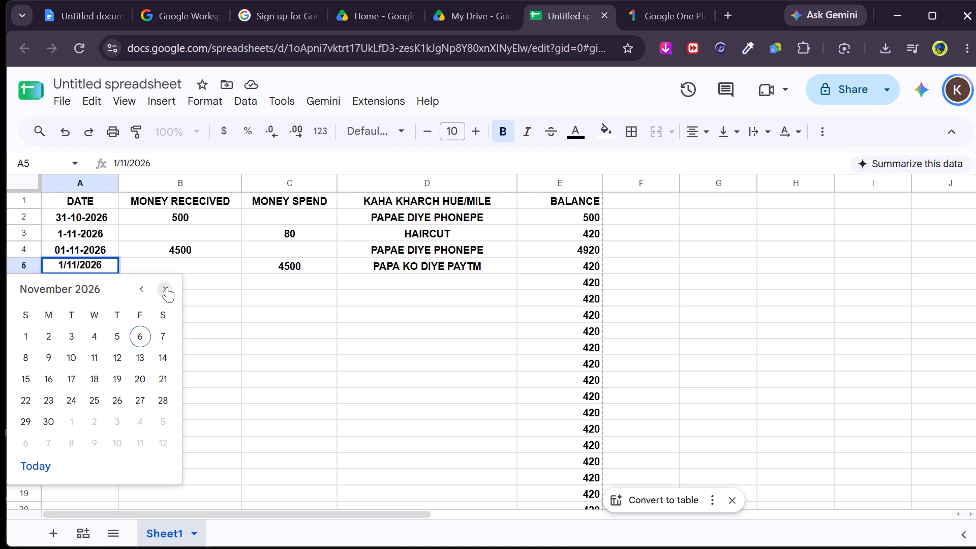
{"action": "left_click", "coordinate": [24, 330]}
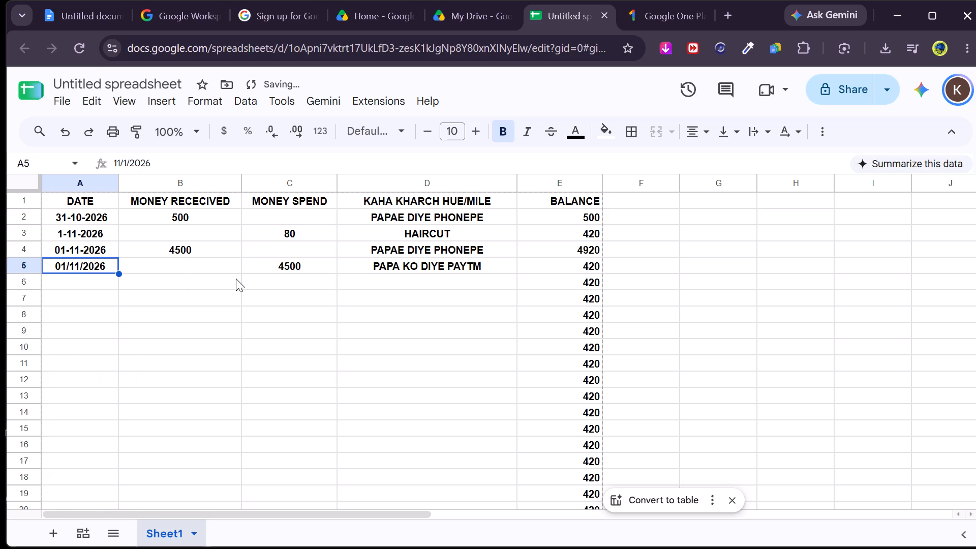
Enter the date 01-11-2026 in A6 and 5000 as the money received in B6.
{"action": "left_click", "coordinate": [236, 278]}
{"action": "left_click", "coordinate": [68, 283]}
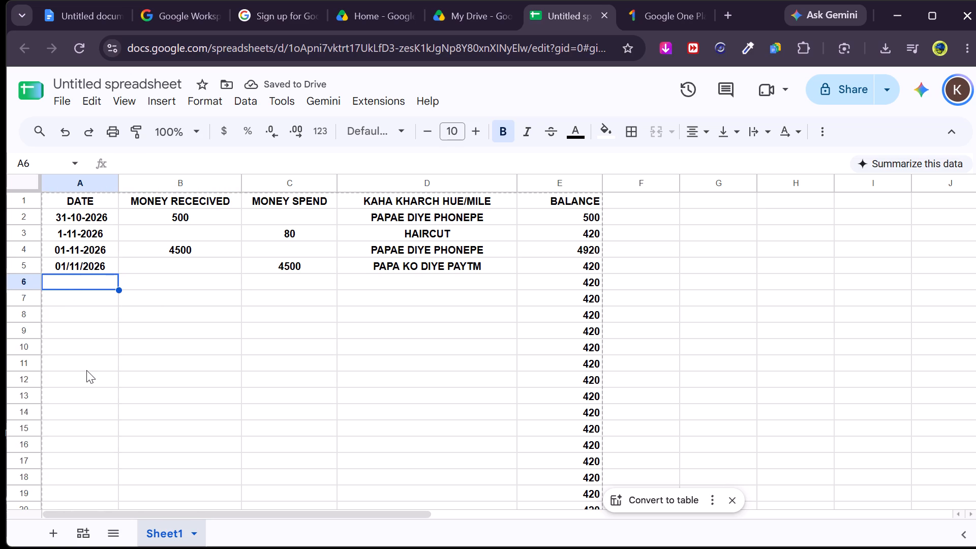
{"action": "type", "text": "01"}
{"action": "type", "text": "-11-2026"}
{"action": "key", "text": "Tab"}
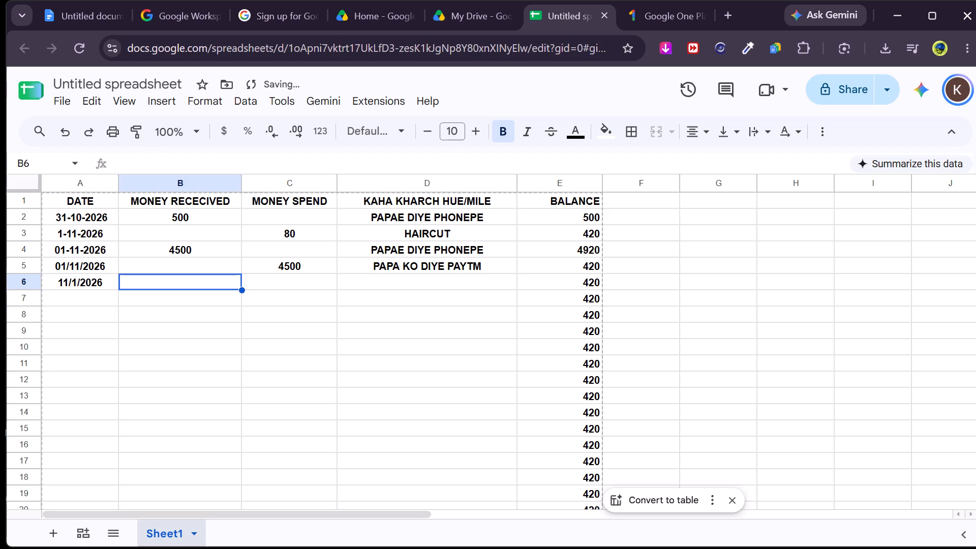
{"action": "type", "text": "5000"}
{"action": "key", "text": "Tab"}
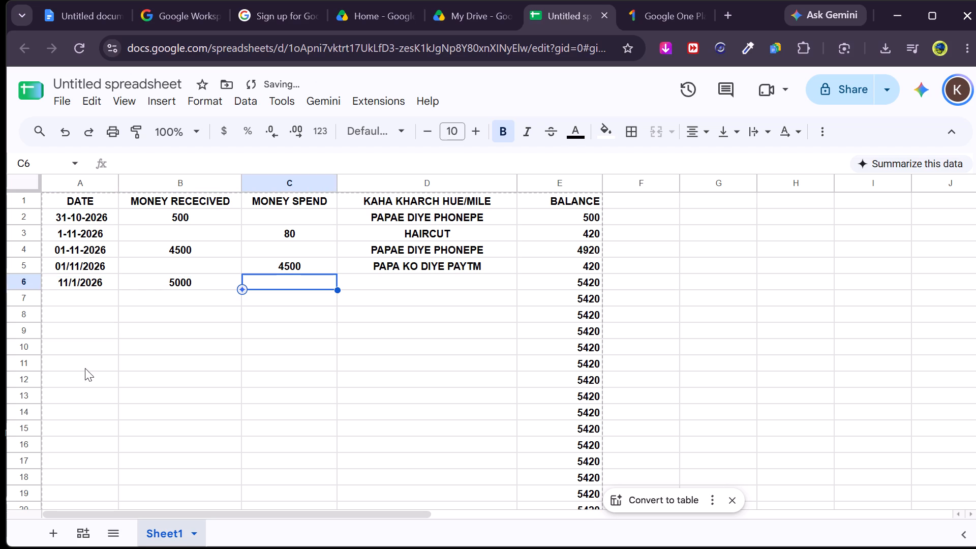
Apply the custom day/month/year date format with a two-digit day, as in 05/8/1930, to the empty cell A7.
{"action": "left_click", "coordinate": [98, 272]}
{"action": "left_click", "coordinate": [99, 288]}
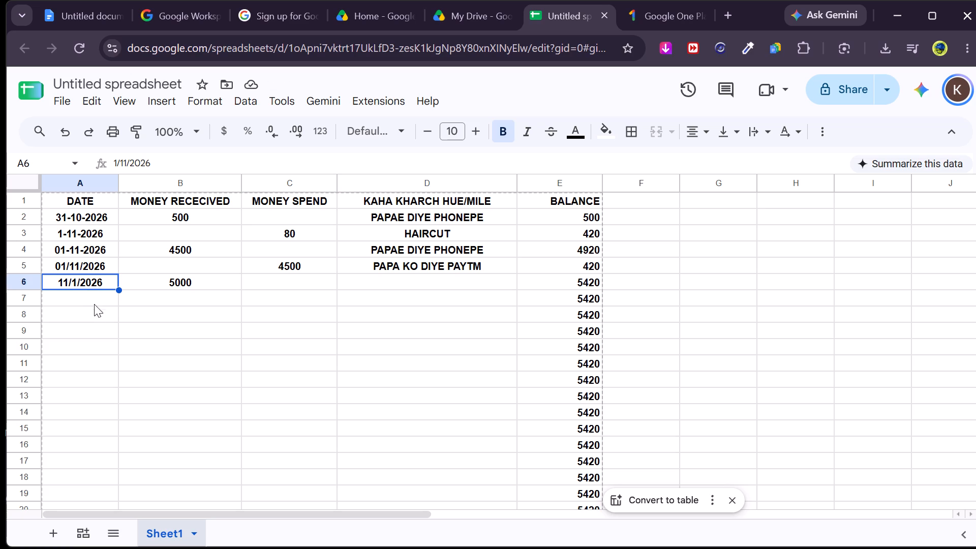
{"action": "left_click", "coordinate": [94, 299]}
{"action": "left_click_drag", "start_coordinate": [190, 99], "coordinate": [185, 94]}
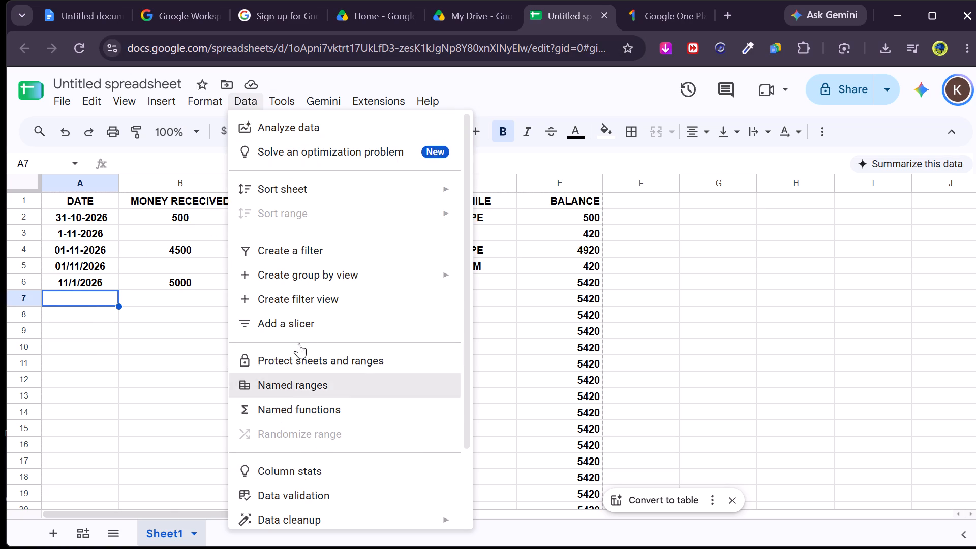
{"action": "left_click", "coordinate": [207, 101]}
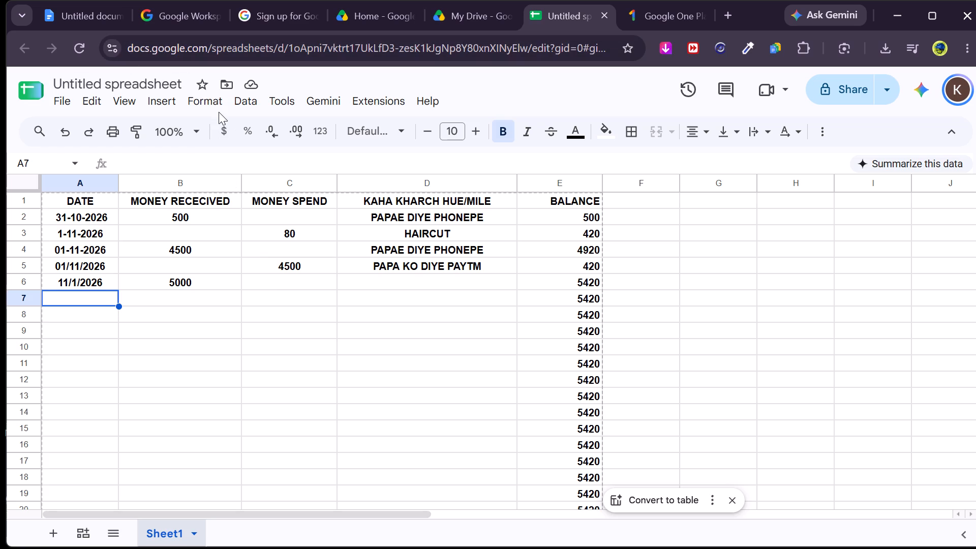
{"action": "left_click", "coordinate": [211, 104]}
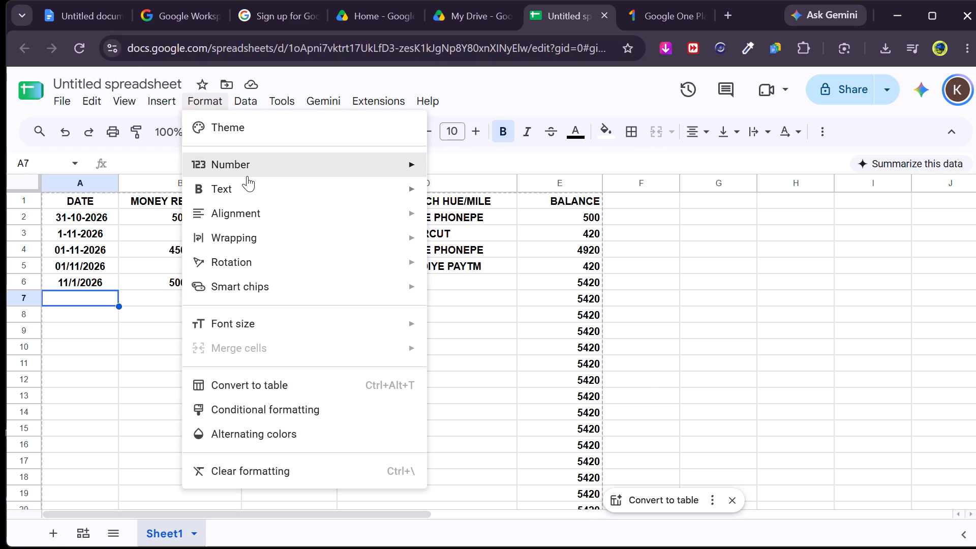
{"action": "left_click", "coordinate": [247, 175]}
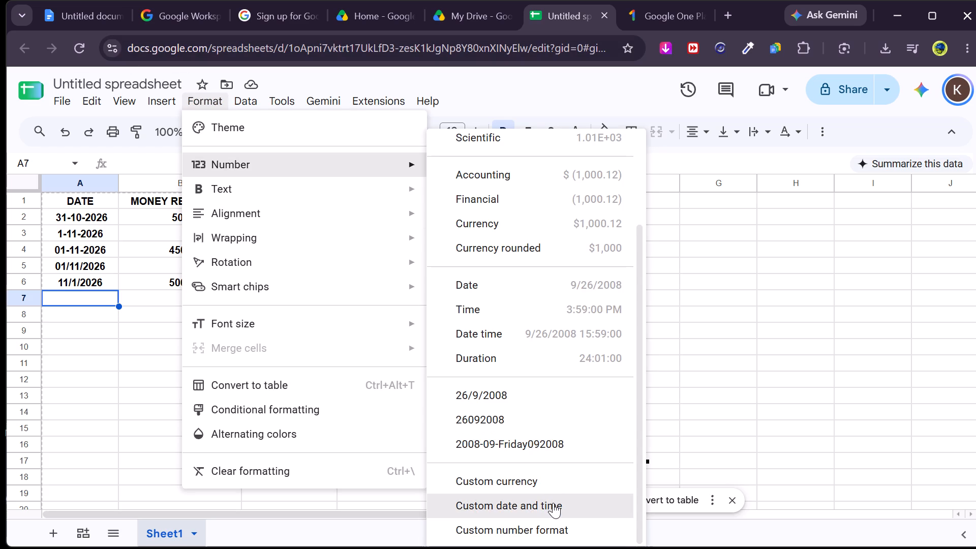
{"action": "left_click", "coordinate": [553, 503]}
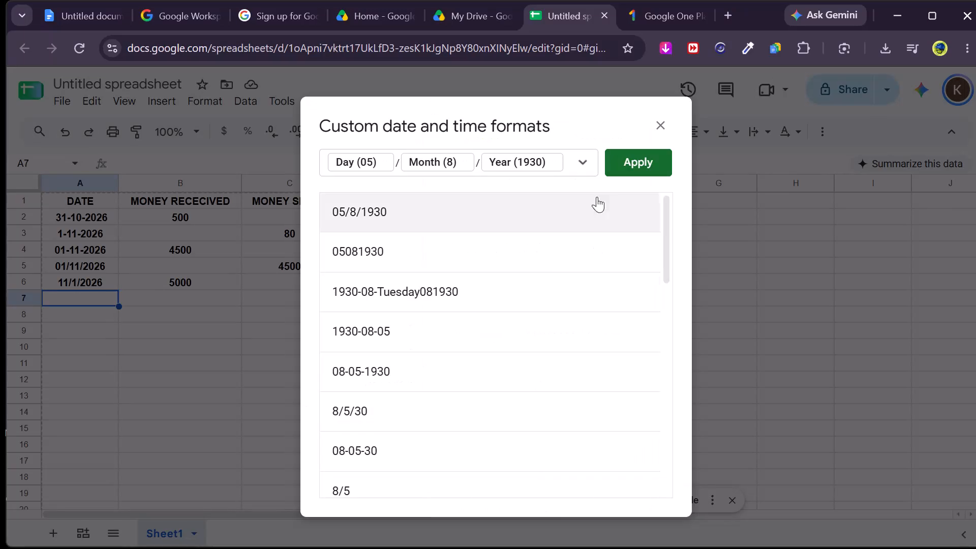
{"action": "left_click_drag", "start_coordinate": [613, 173], "coordinate": [621, 175]}
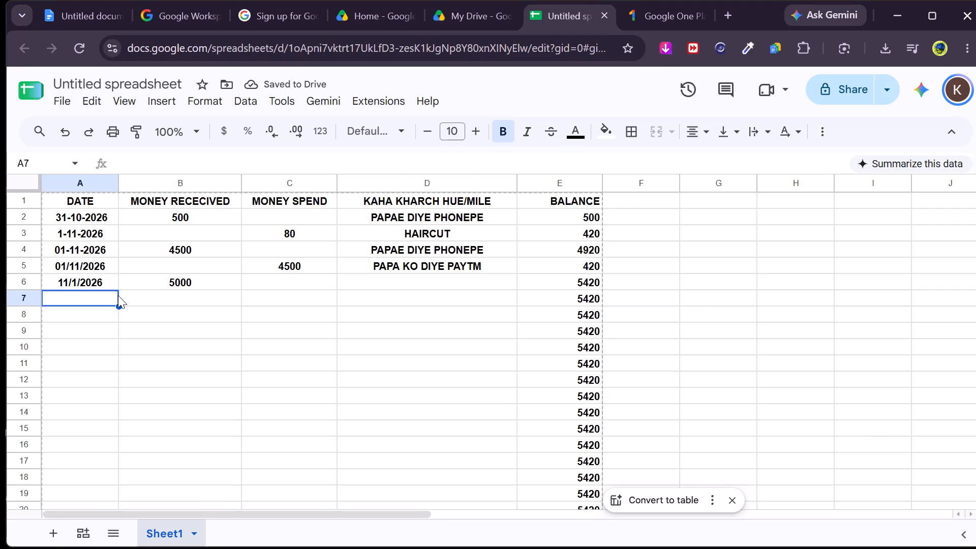
Fill A7 down through A39 and apply the custom date format 05/8/1930 to the range A7:A39.
{"action": "left_click_drag", "start_coordinate": [119, 307], "coordinate": [112, 413]}
{"action": "left_click_drag", "start_coordinate": [112, 413], "coordinate": [95, 523]}
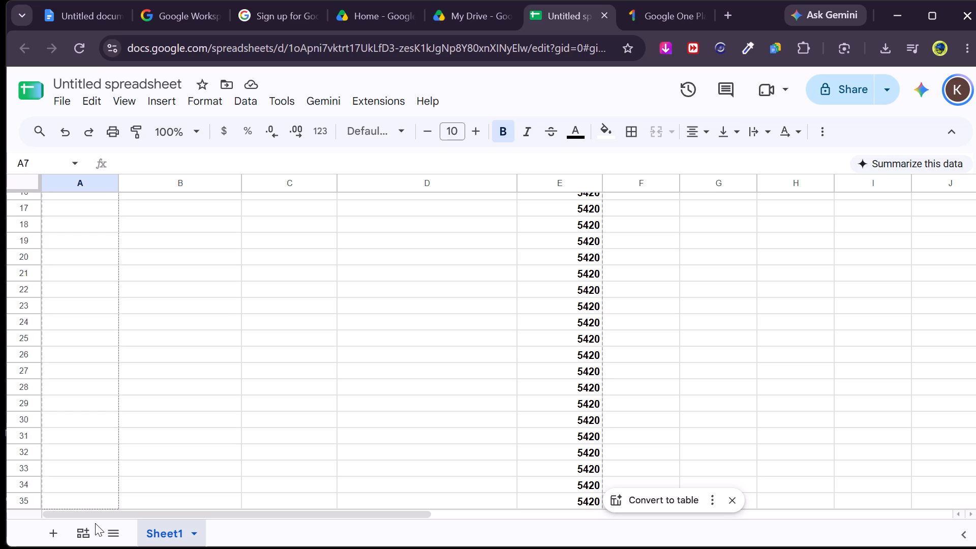
{"action": "left_click_drag", "start_coordinate": [95, 523], "coordinate": [97, 439]}
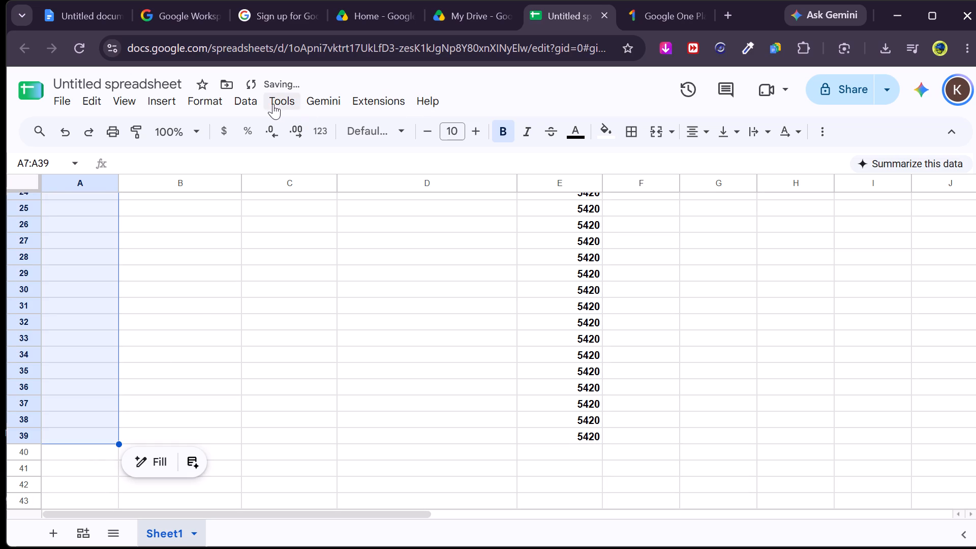
{"action": "left_click", "coordinate": [201, 96]}
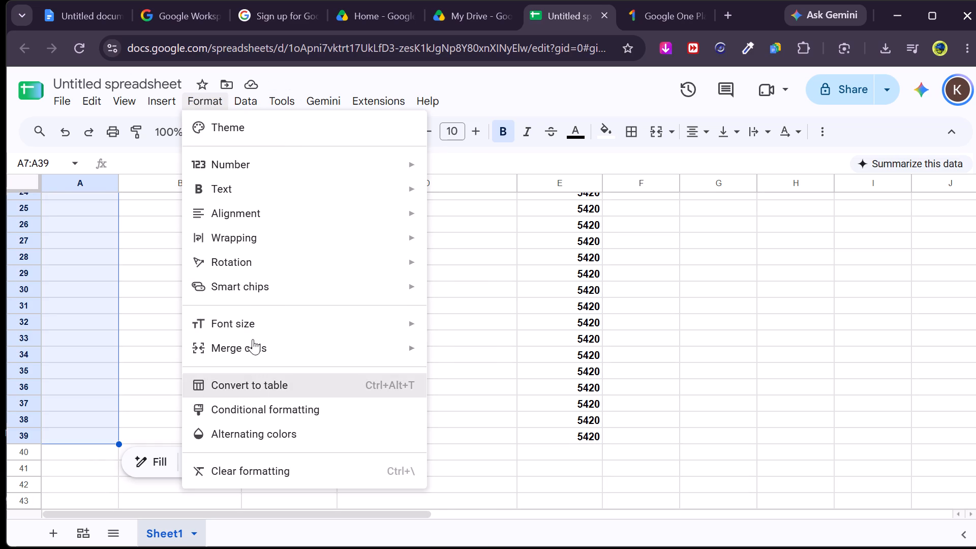
{"action": "left_click", "coordinate": [252, 161]}
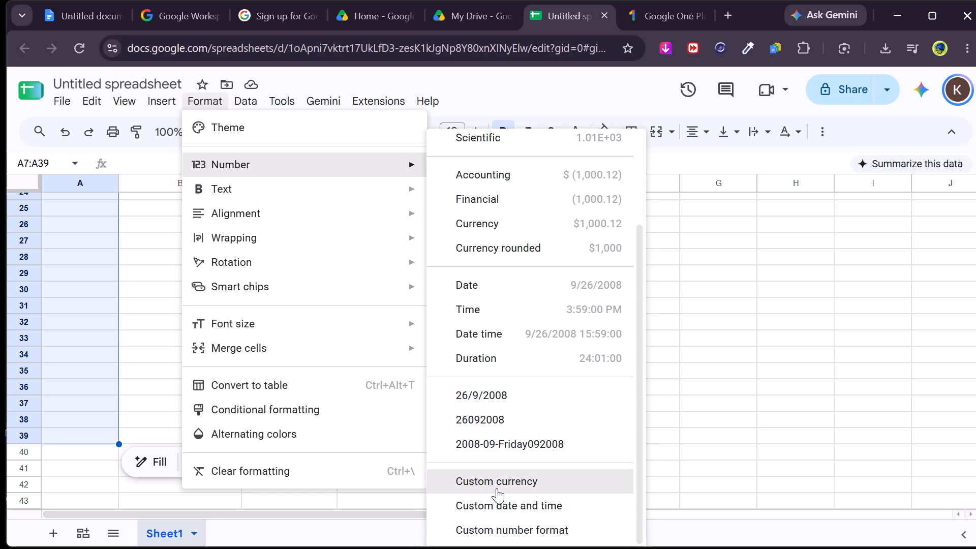
{"action": "left_click", "coordinate": [500, 505]}
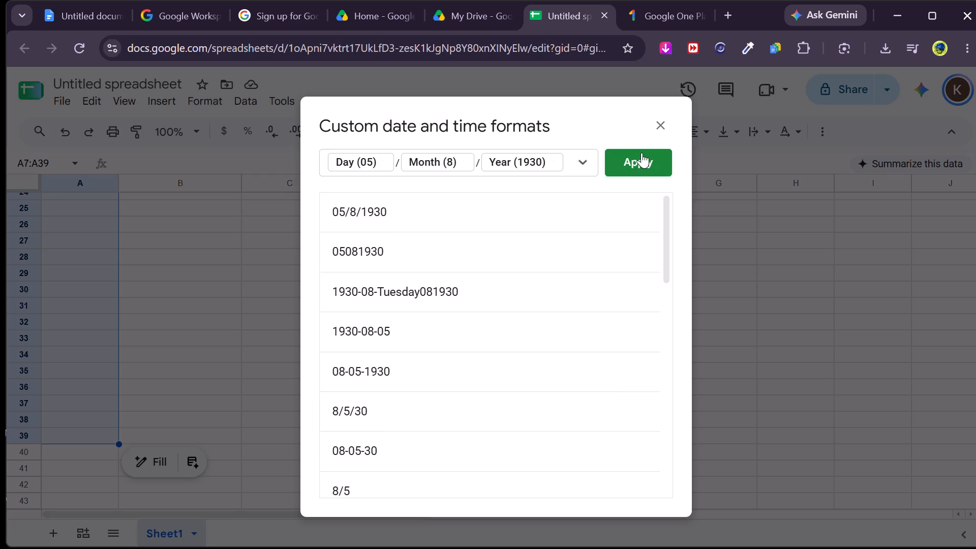
{"action": "left_click", "coordinate": [643, 153]}
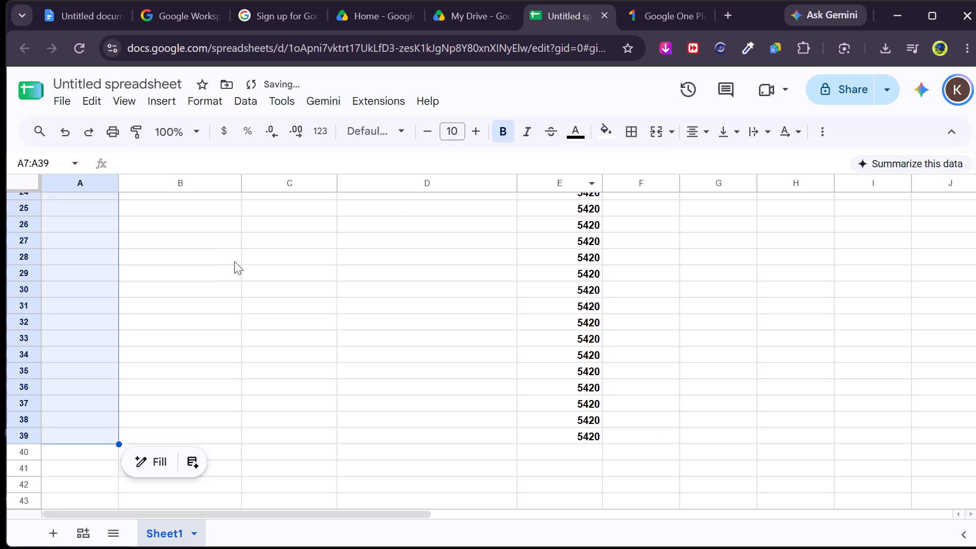
Apply the custom day/month/year date format with a two-digit day, as in 05/8/1930, to cell A6.
{"action": "scroll", "coordinate": [234, 261], "scroll_direction": "up", "scroll_amount": 10}
{"action": "left_click", "coordinate": [83, 284]}
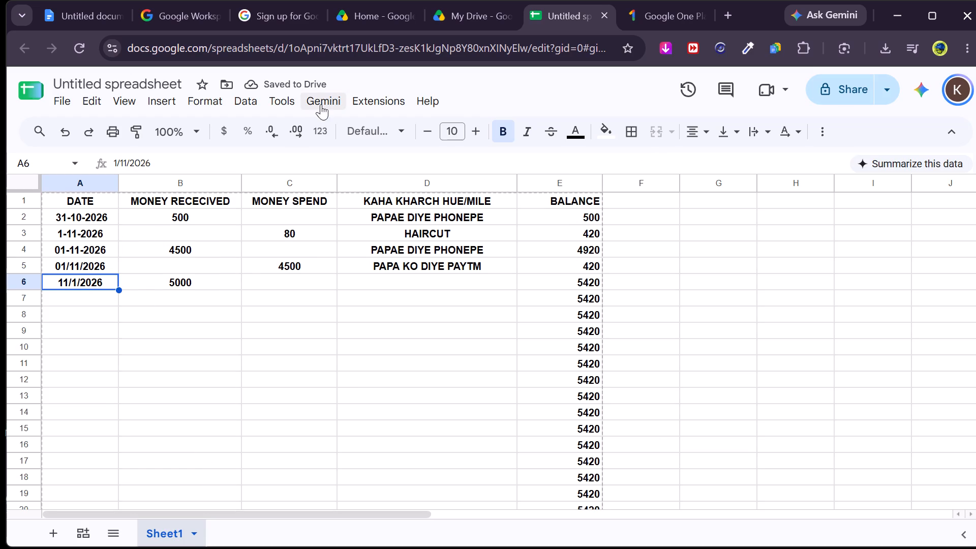
{"action": "left_click", "coordinate": [202, 102]}
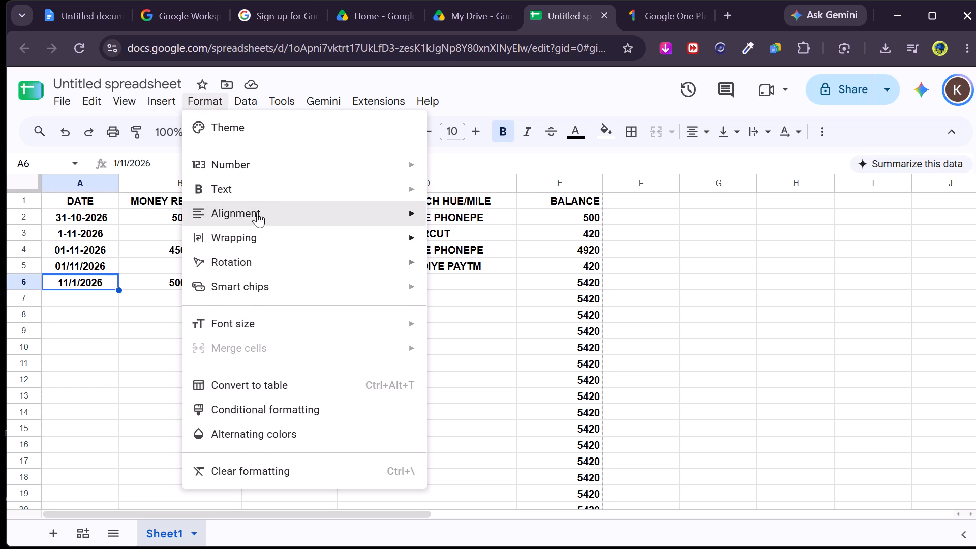
{"action": "left_click", "coordinate": [270, 167]}
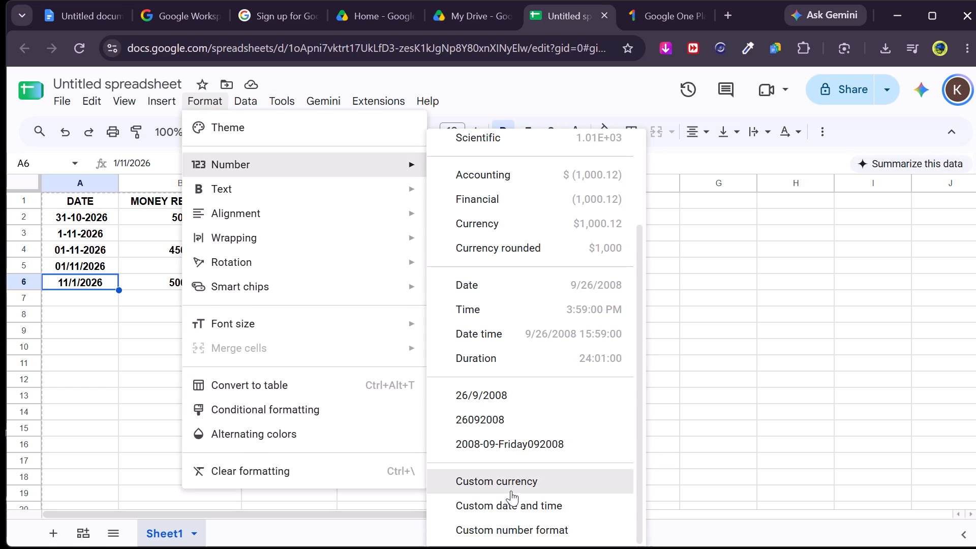
{"action": "left_click", "coordinate": [513, 501]}
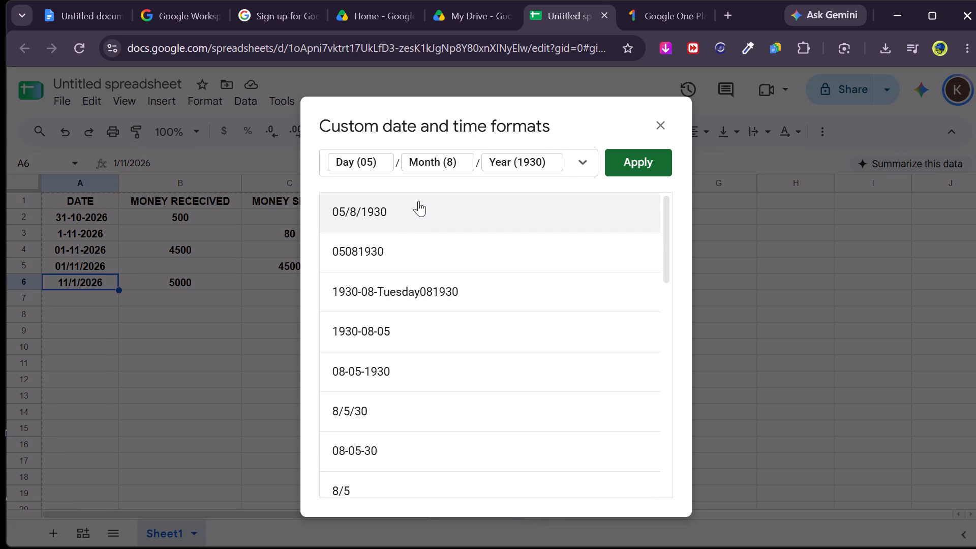
{"action": "left_click", "coordinate": [654, 151]}
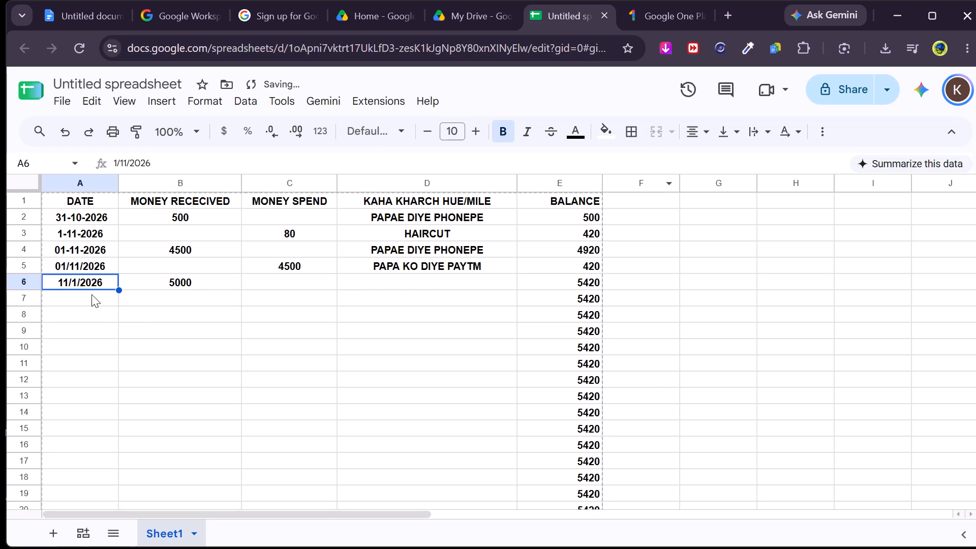
Set the date in A6 to 1 November 2026 using the calendar date picker.
{"action": "left_click", "coordinate": [91, 285]}
{"action": "double_click", "coordinate": [94, 281]}
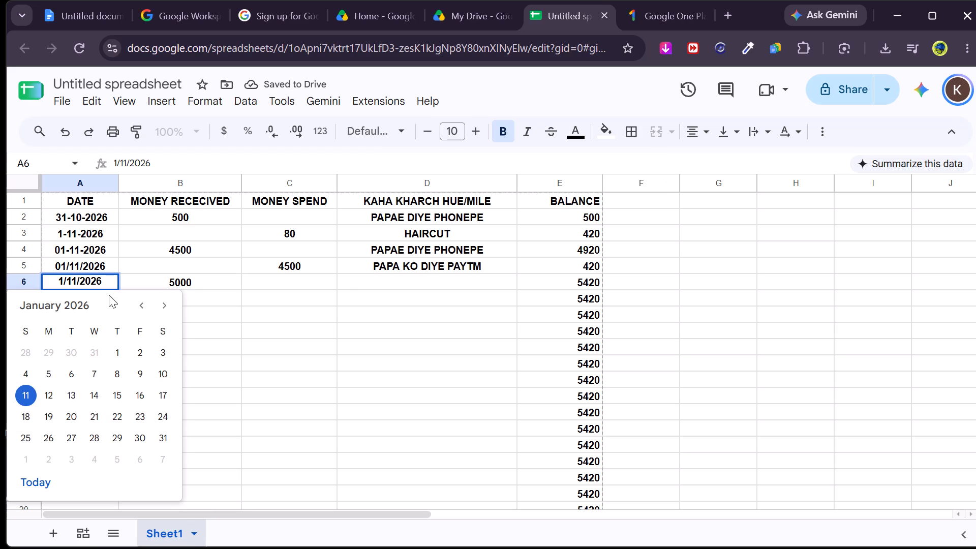
{"action": "left_click", "coordinate": [168, 301]}
{"action": "triple_click", "coordinate": [168, 301]}
{"action": "triple_click", "coordinate": [168, 301]}
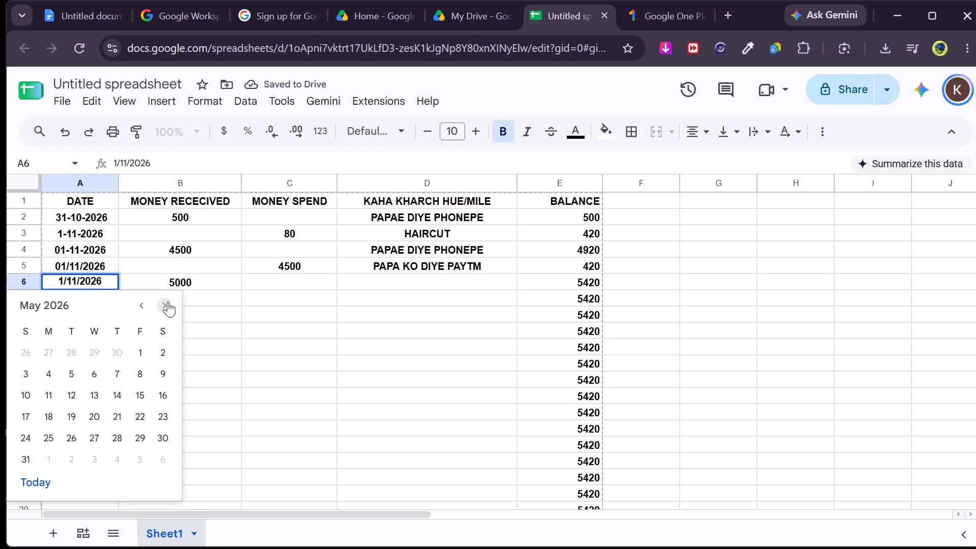
{"action": "double_click", "coordinate": [168, 301]}
{"action": "left_click", "coordinate": [168, 299]}
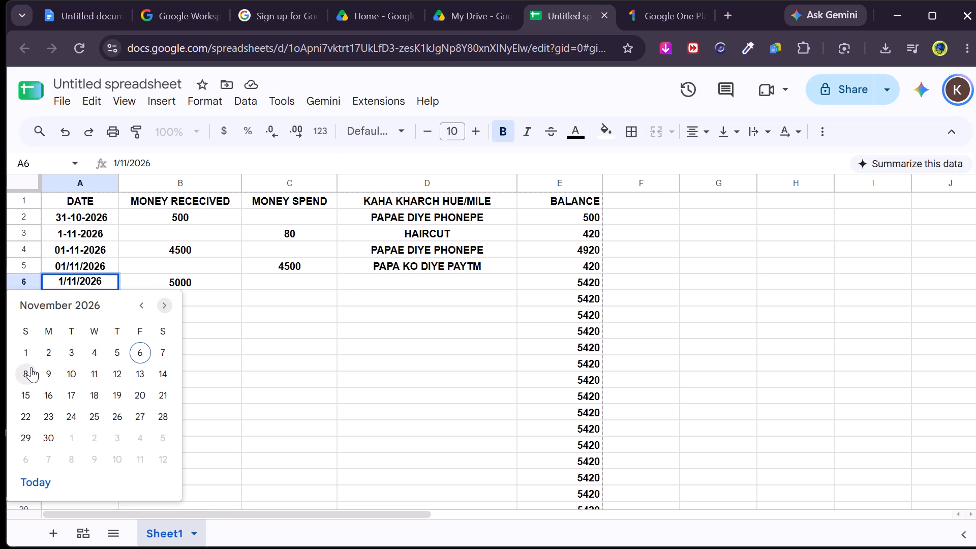
{"action": "left_click", "coordinate": [32, 371]}
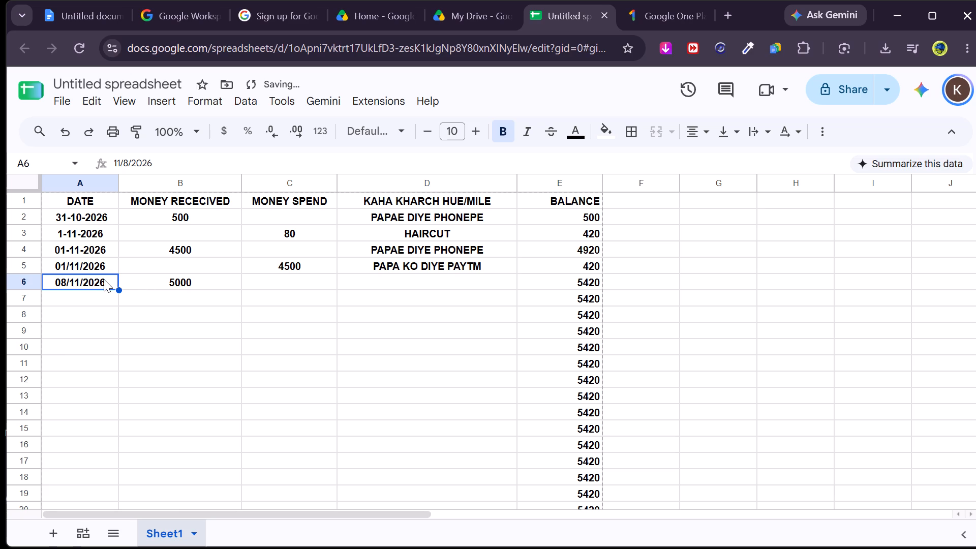
{"action": "triple_click", "coordinate": [104, 279]}
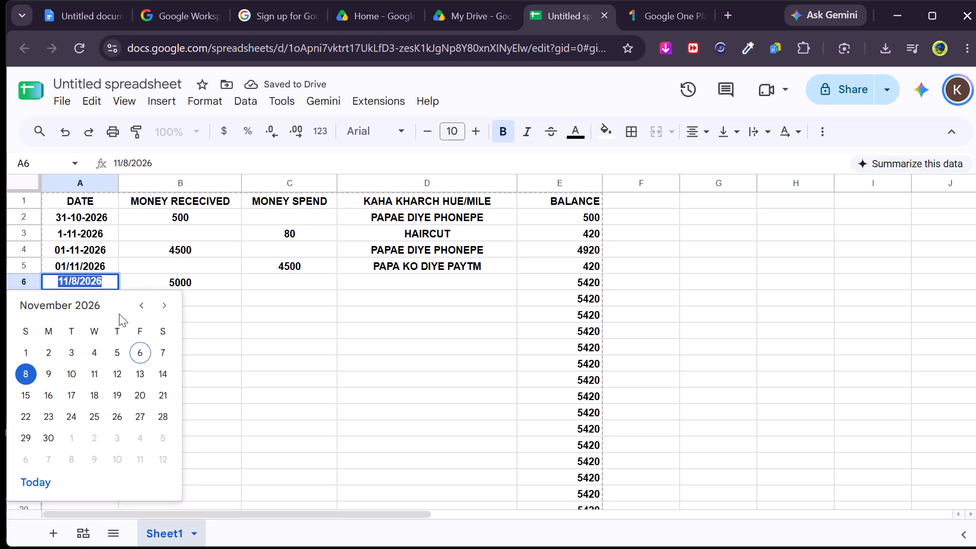
{"action": "left_click", "coordinate": [21, 348]}
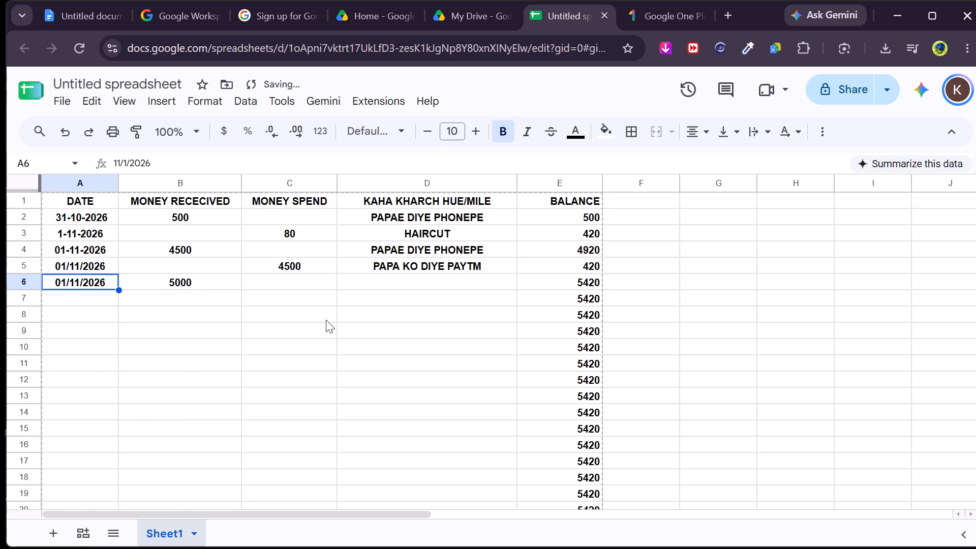
Enter the date 01-11-2026 in A7.
{"action": "left_click", "coordinate": [326, 320]}
{"action": "left_click", "coordinate": [103, 301]}
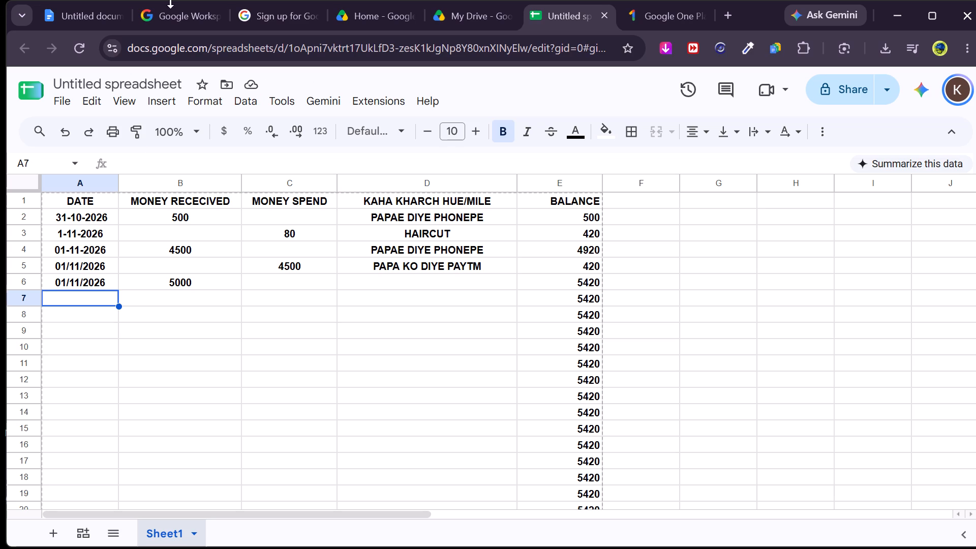
{"action": "type", "text": "01"}
{"action": "key", "text": "minus"}
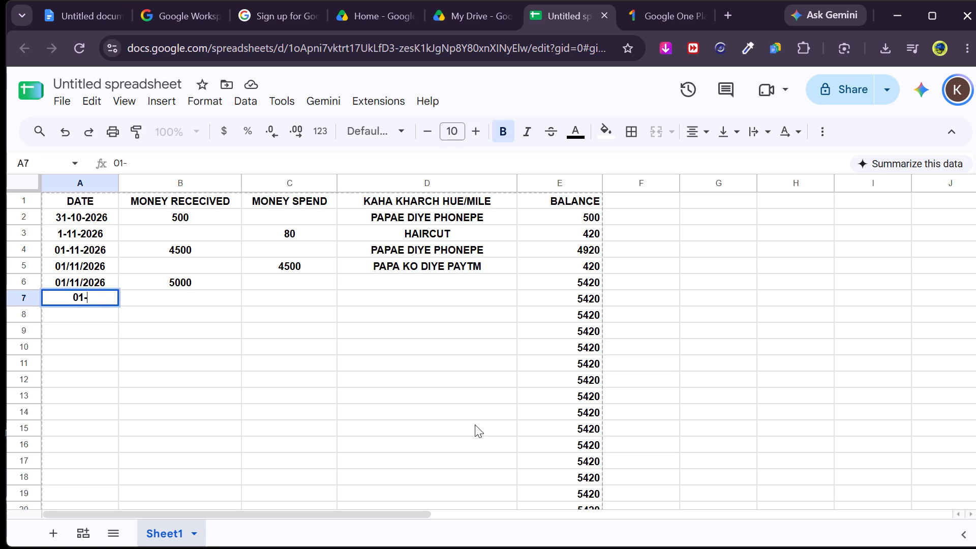
{"action": "type", "text": "11"}
{"action": "key", "text": "minus"}
{"action": "type", "text": "2026"}
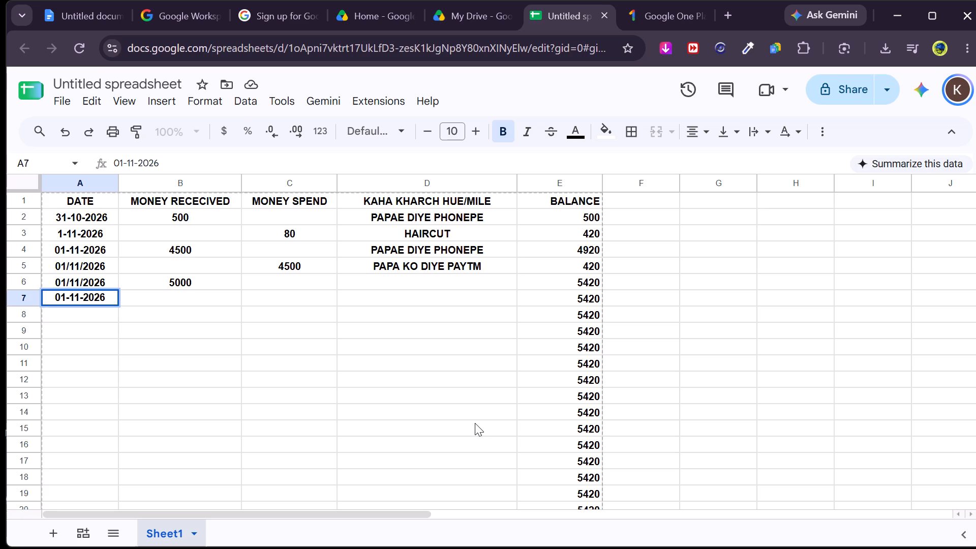
{"action": "key", "text": "Tab"}
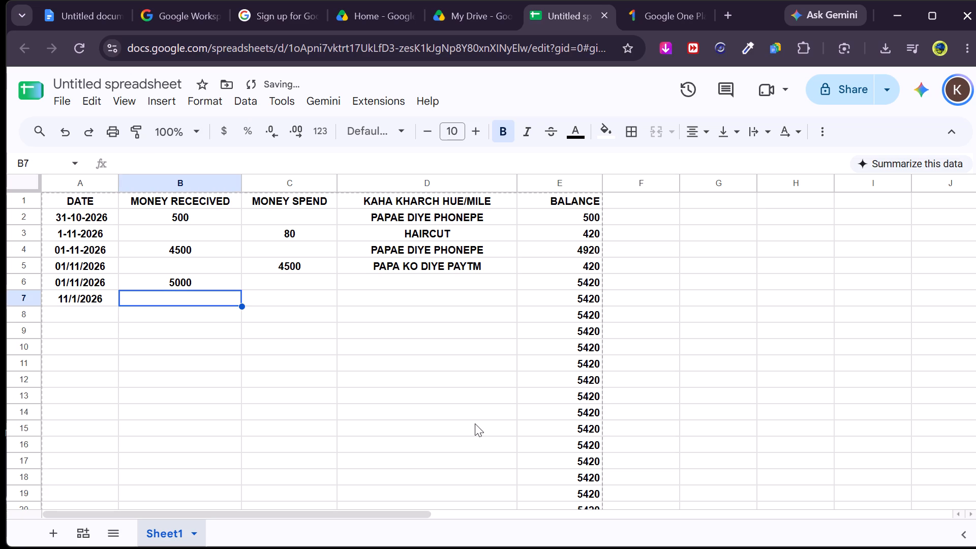
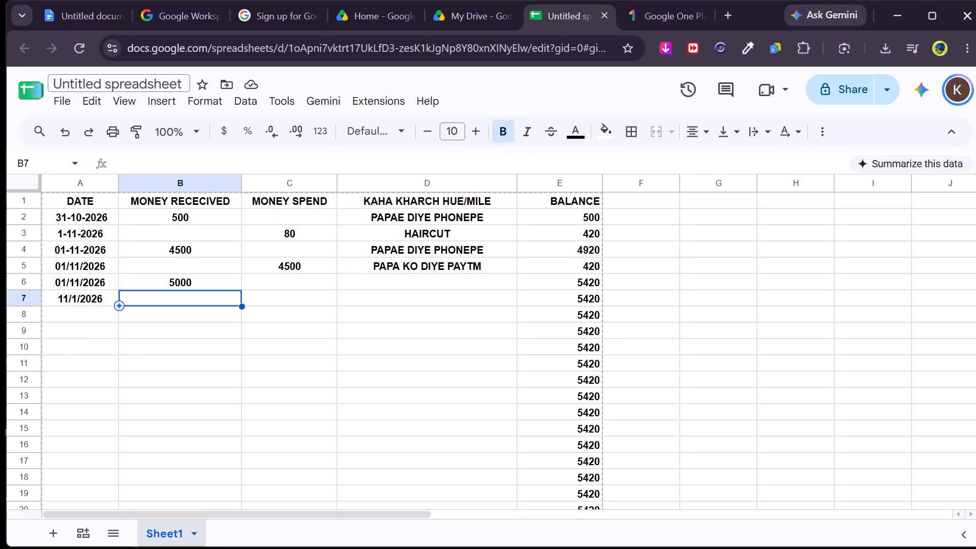
Change the spreadsheet's locale to India, then save the settings and reload.
{"action": "left_click", "coordinate": [65, 100]}
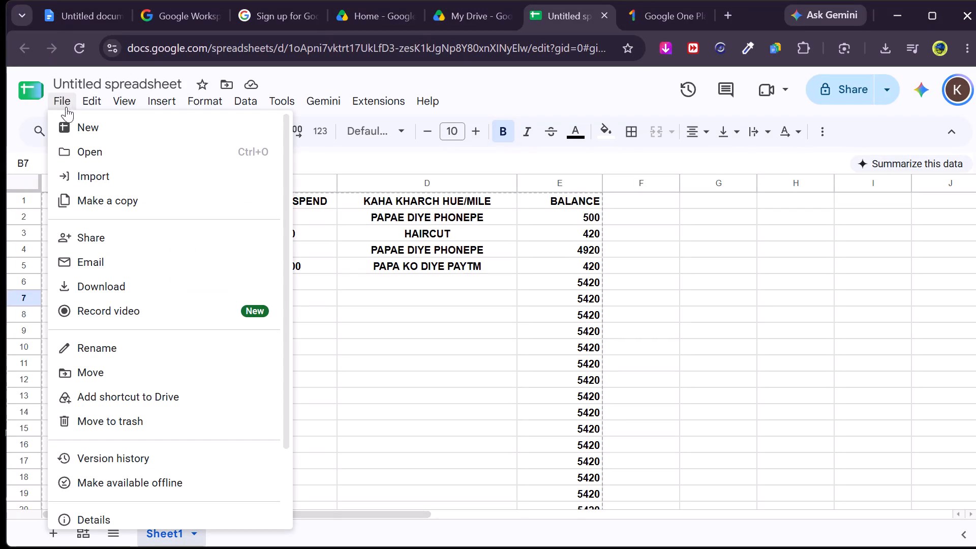
{"action": "scroll", "coordinate": [74, 452], "scroll_direction": "down", "scroll_amount": 5}
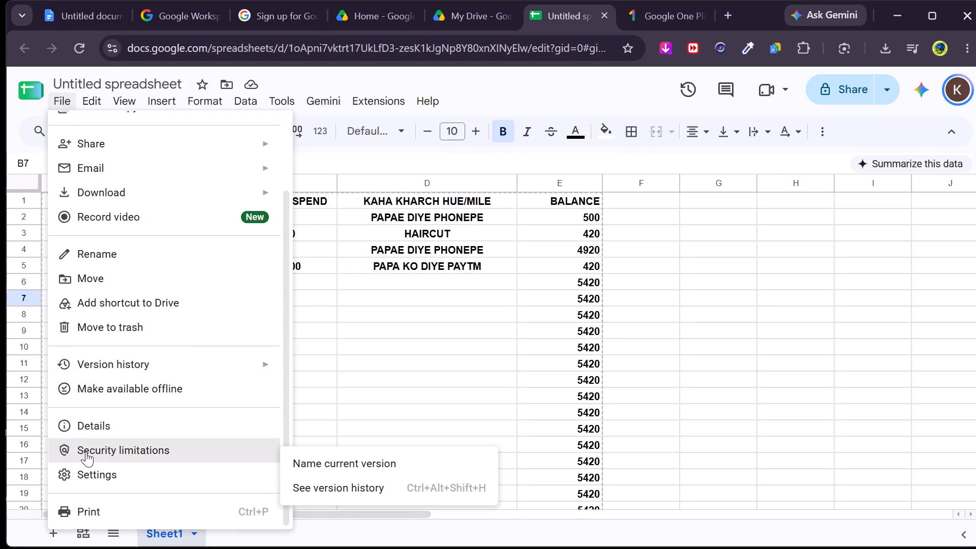
{"action": "left_click", "coordinate": [85, 466]}
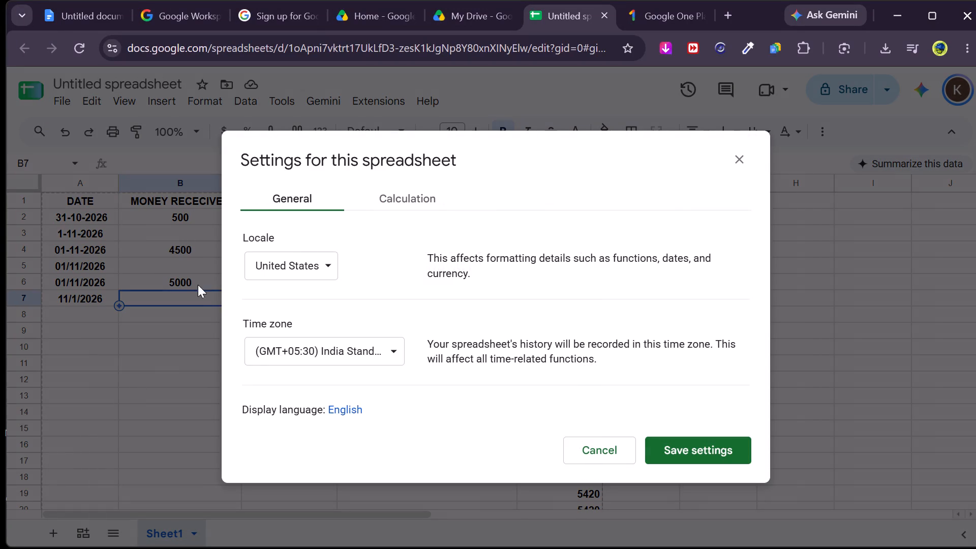
{"action": "left_click", "coordinate": [289, 258]}
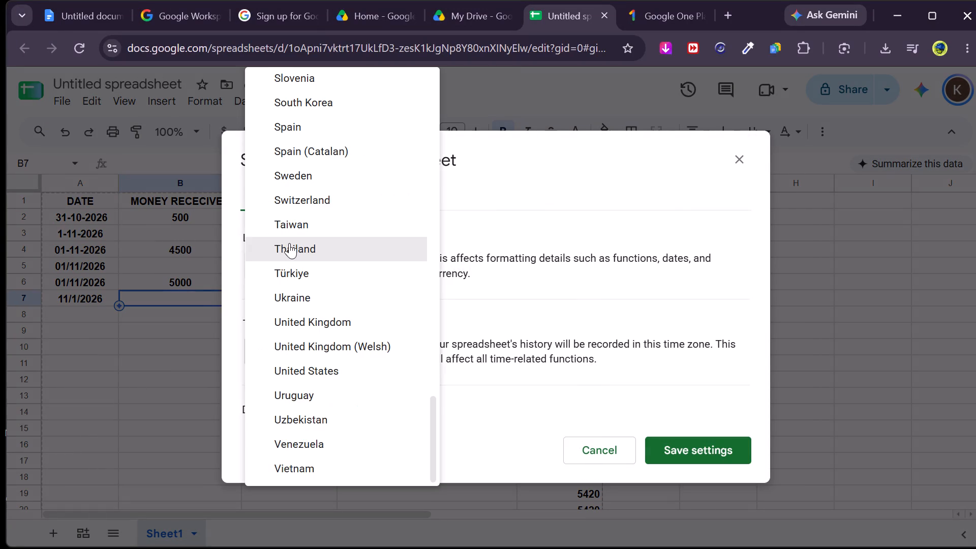
{"action": "type", "text": "IN"}
{"action": "type", "text": "DI"}
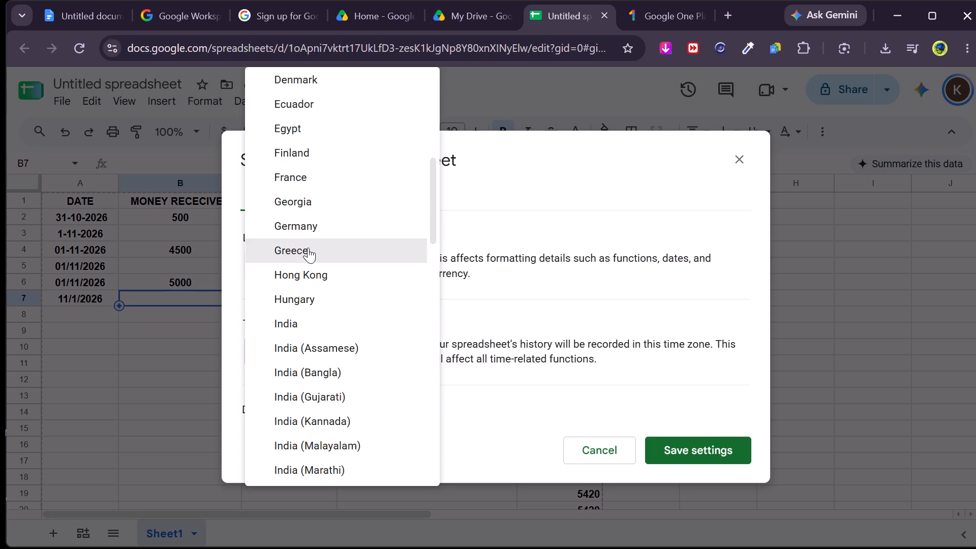
{"action": "scroll", "coordinate": [382, 431], "scroll_direction": "down", "scroll_amount": 2}
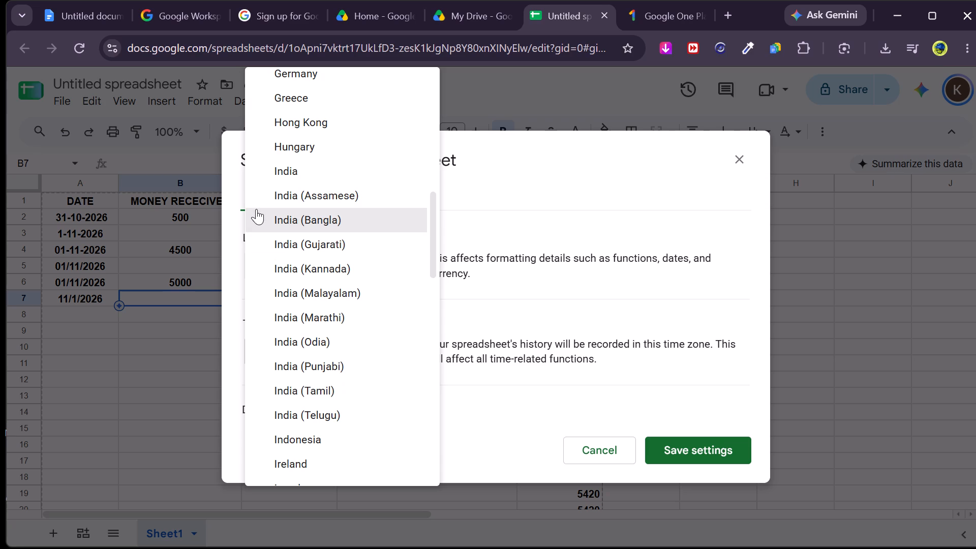
{"action": "left_click", "coordinate": [285, 175]}
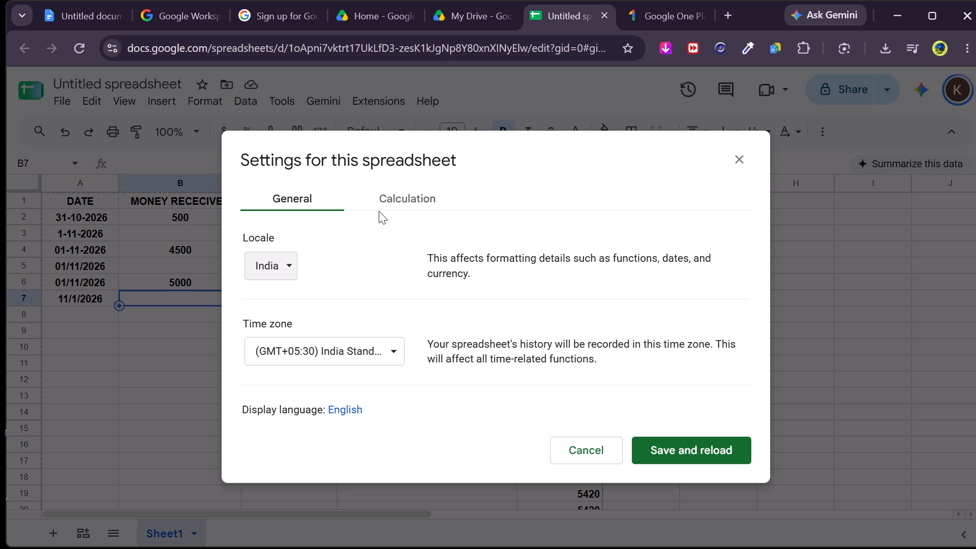
{"action": "left_click", "coordinate": [690, 451]}
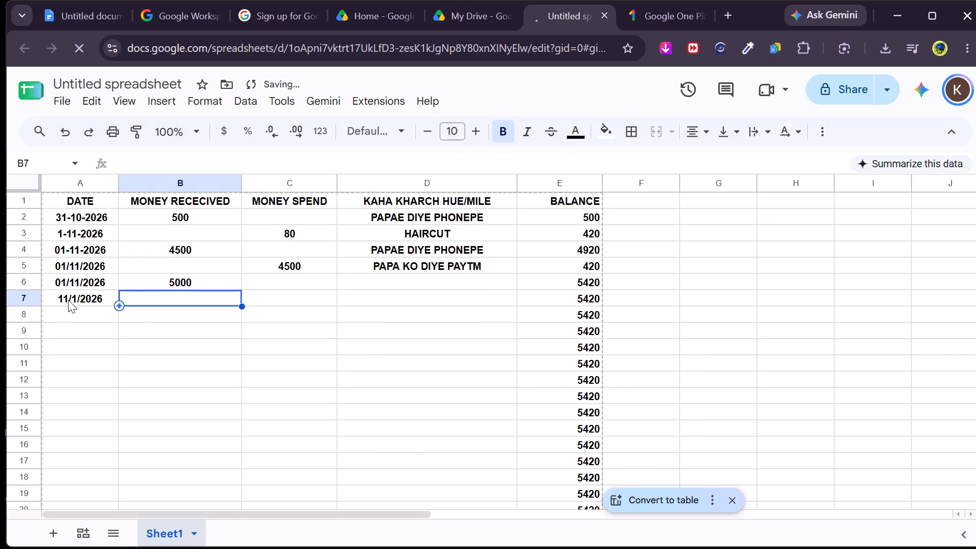
Set the date in A7 to 1 November 2026 using the calendar date picker.
{"action": "double_click", "coordinate": [68, 300]}
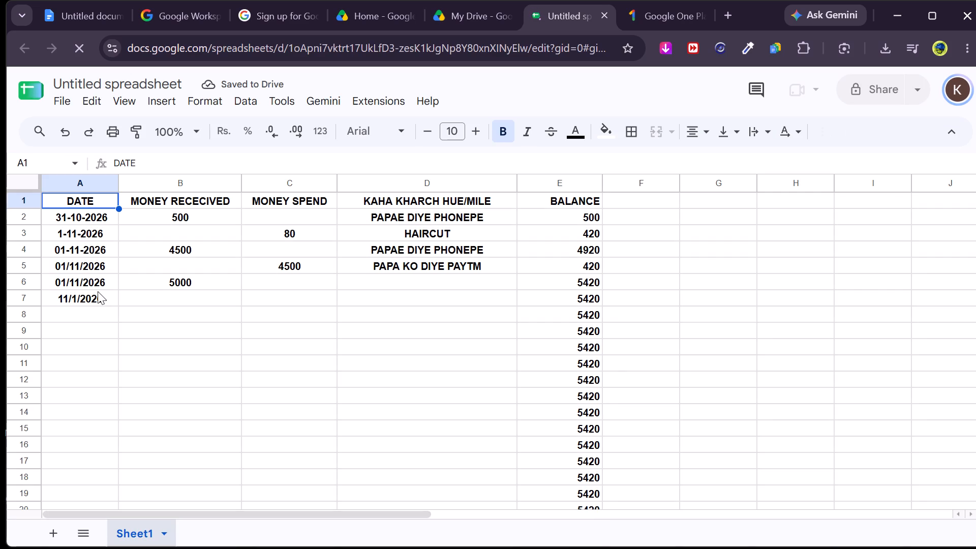
{"action": "double_click", "coordinate": [98, 297]}
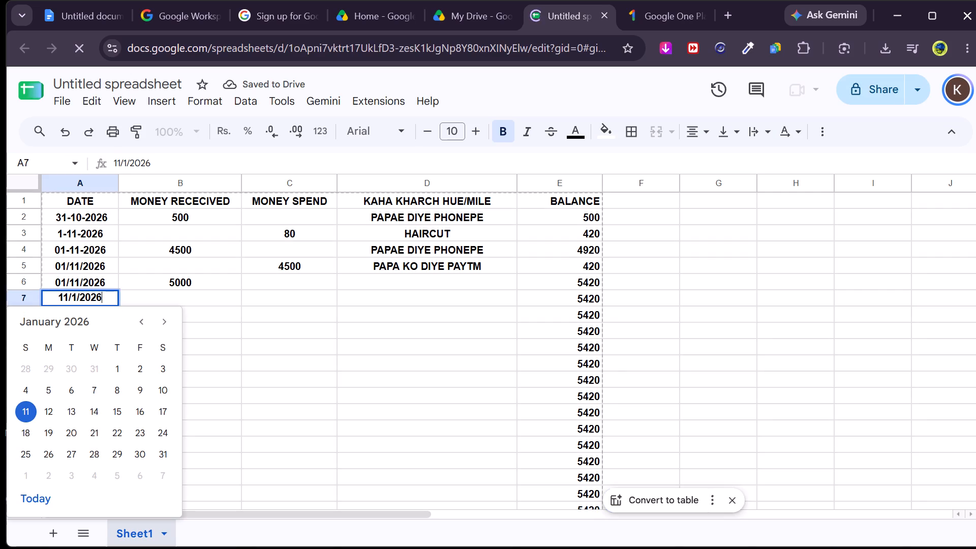
{"action": "triple_click", "coordinate": [169, 318]}
{"action": "triple_click", "coordinate": [169, 318]}
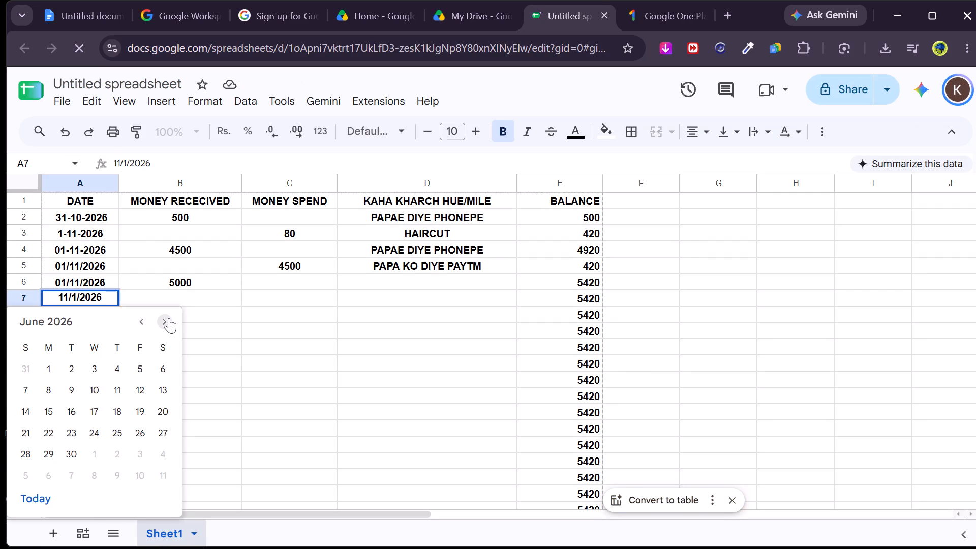
{"action": "left_click", "coordinate": [169, 318]}
{"action": "left_click", "coordinate": [169, 311]}
{"action": "double_click", "coordinate": [169, 320]}
{"action": "left_click", "coordinate": [169, 320]}
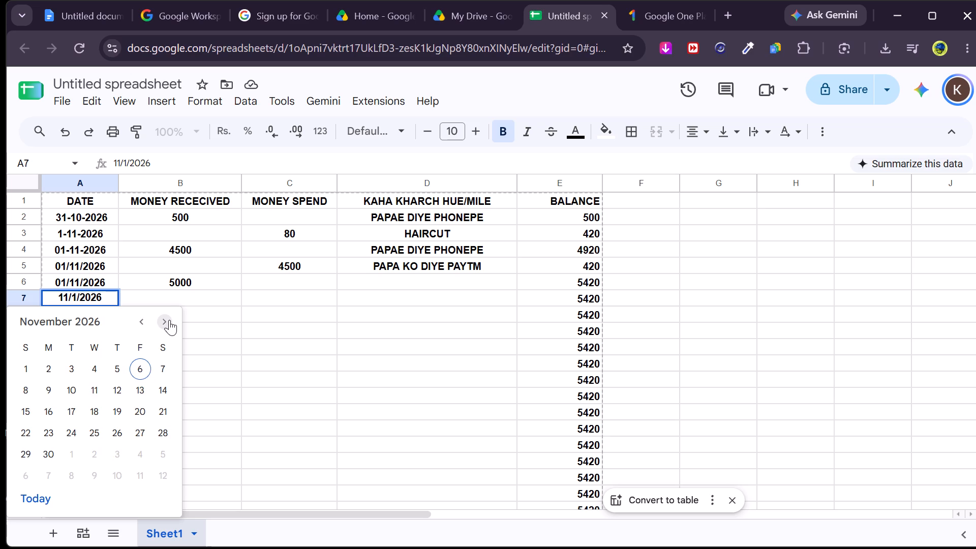
{"action": "left_click", "coordinate": [24, 361]}
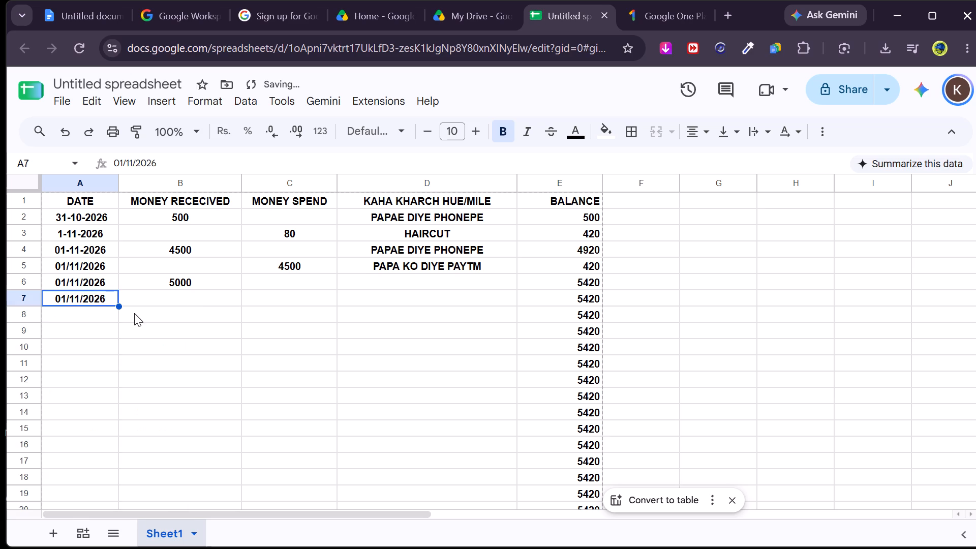
Record 2000 as money spent in C7 with the description PAYTM ME DIYE PAPA KO in D7.
{"action": "left_click", "coordinate": [169, 303]}
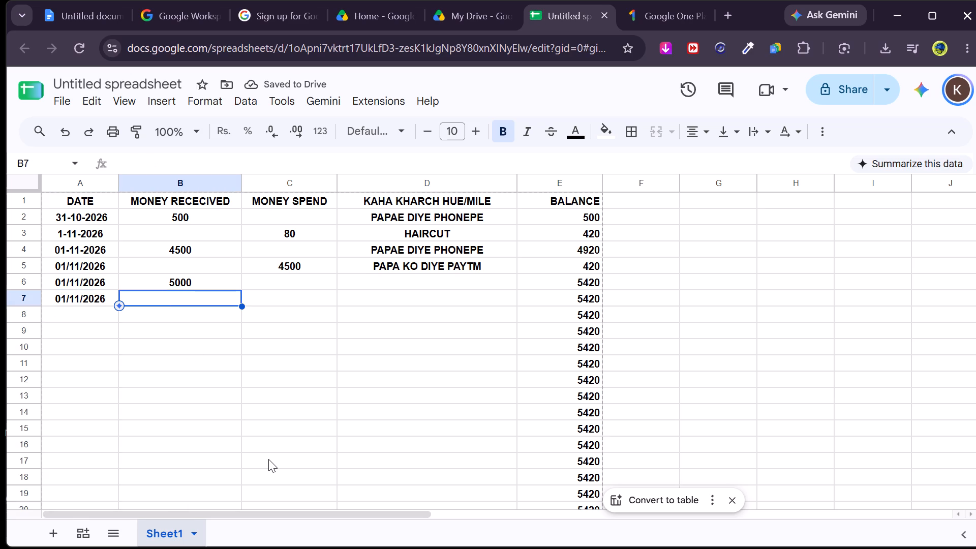
{"action": "key", "text": "Tab"}
{"action": "type", "text": "2000"}
{"action": "key", "text": "Tab"}
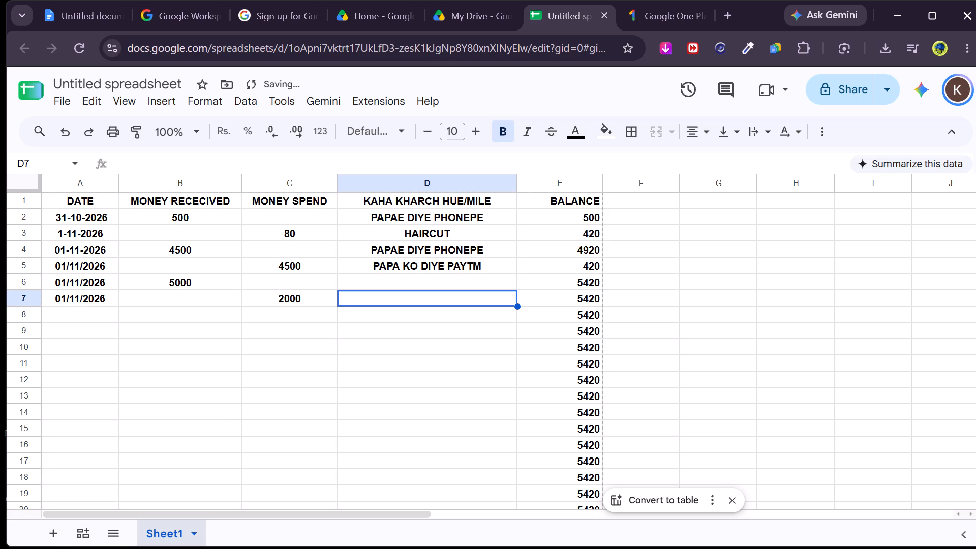
{"action": "type", "text": "PAY"}
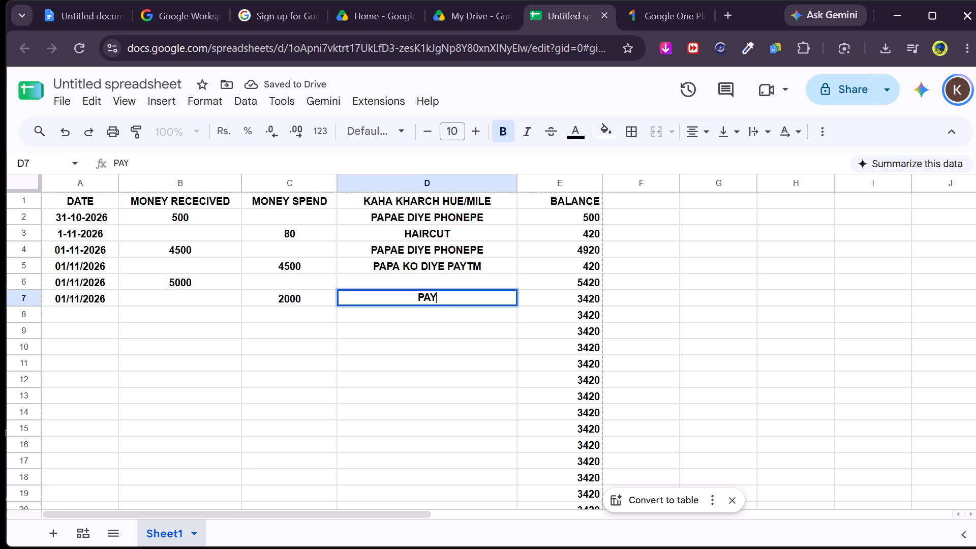
{"action": "type", "text": "TM ME"}
{"action": "key", "text": "space"}
{"action": "type", "text": "DIYE"}
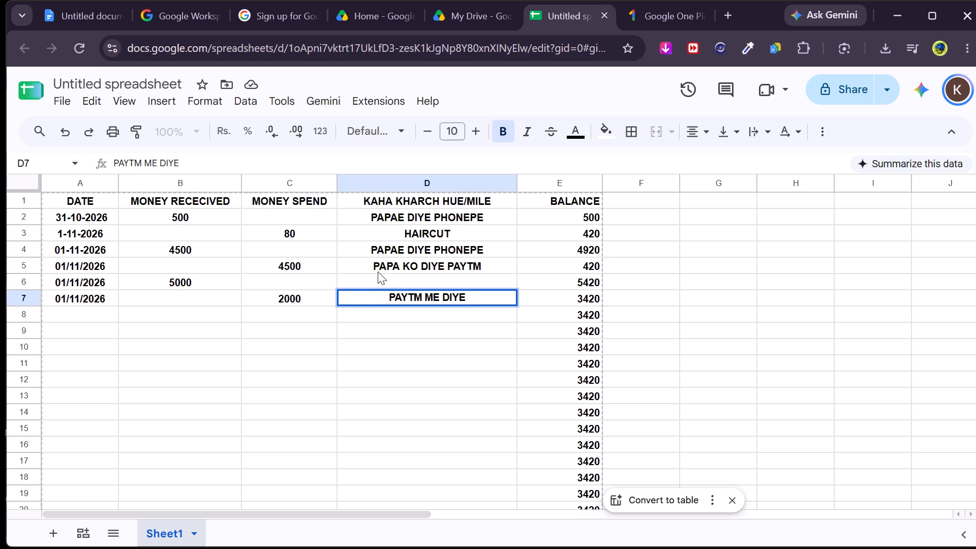
{"action": "key", "text": "space"}
{"action": "type", "text": "PAPA KO"}
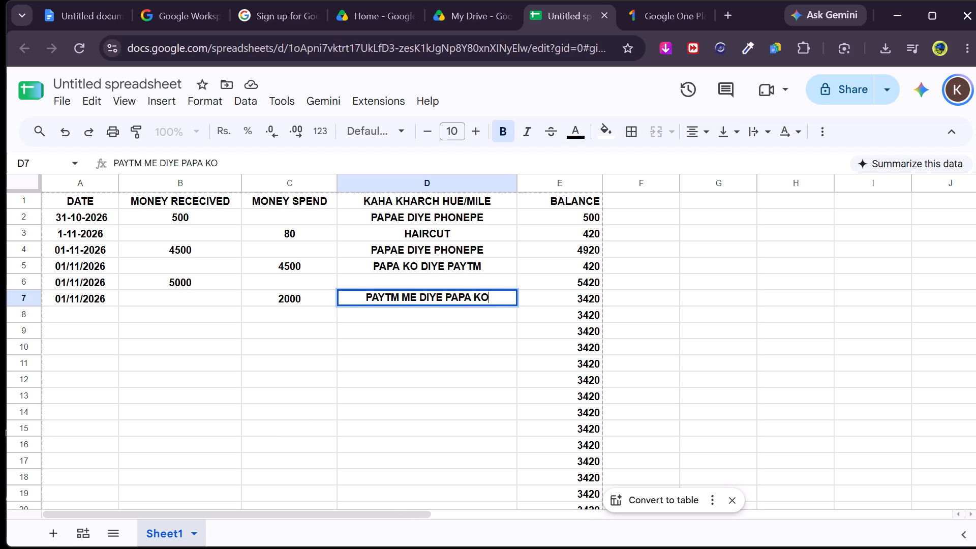
{"action": "key", "text": "Up"}
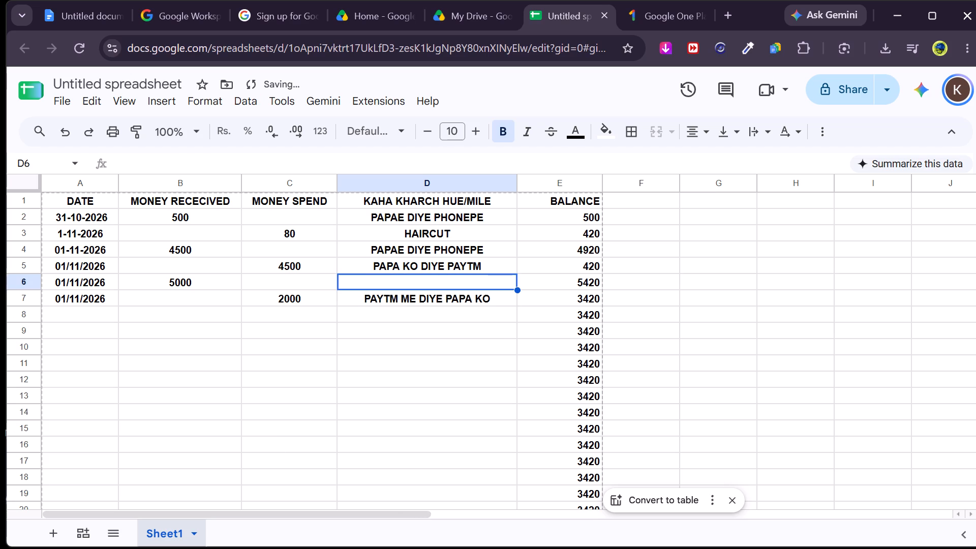
Enter the description MOBIKWIK in D6 for the 5000 received.
{"action": "type", "text": "MOBI"}
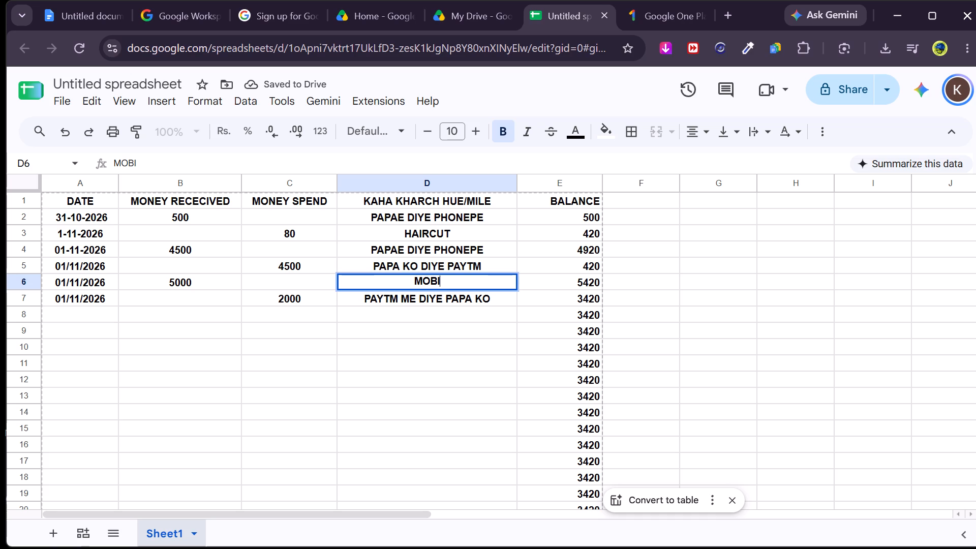
{"action": "key", "text": "k"}
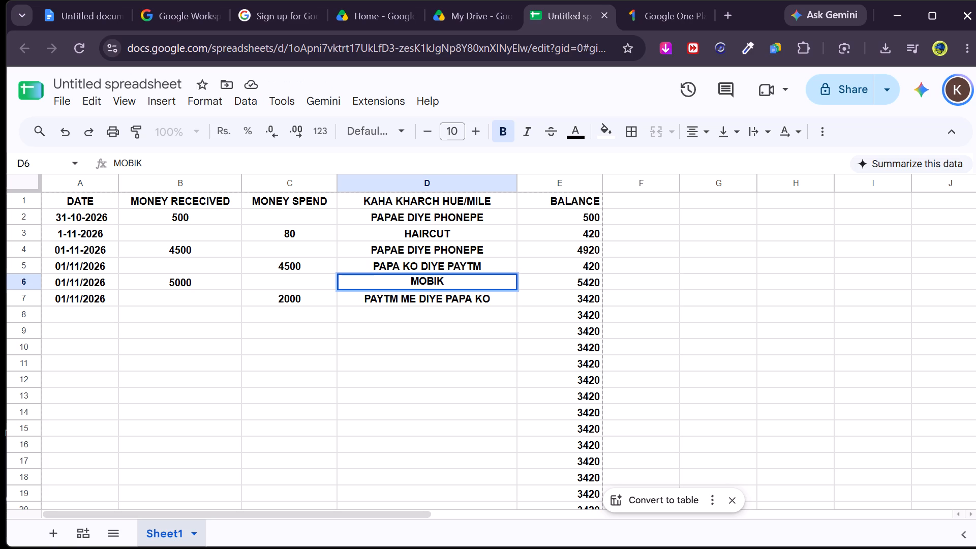
{"action": "type", "text": "WIK"}
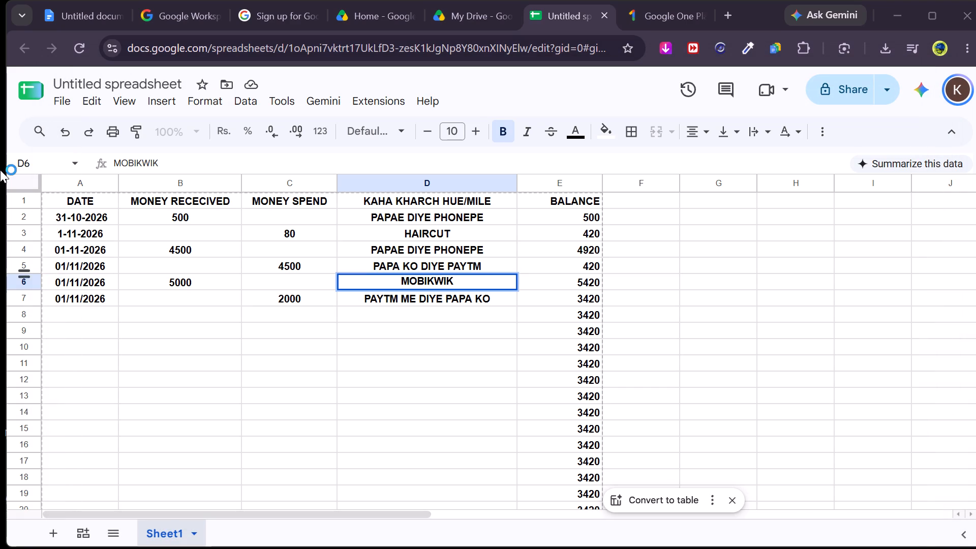
Enter the date 02-11-2026 in A8.
{"action": "left_click", "coordinate": [73, 311]}
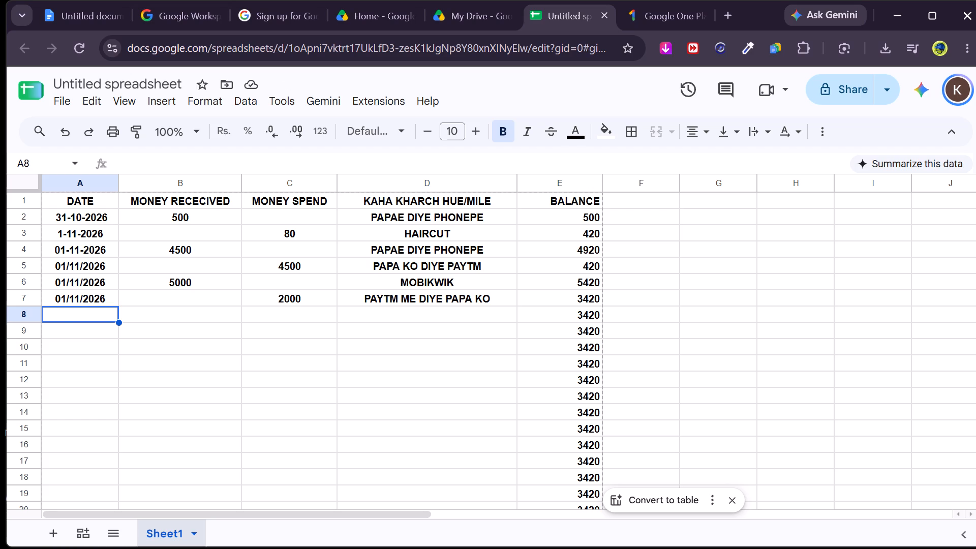
{"action": "type", "text": "02"}
{"action": "key", "text": "minus"}
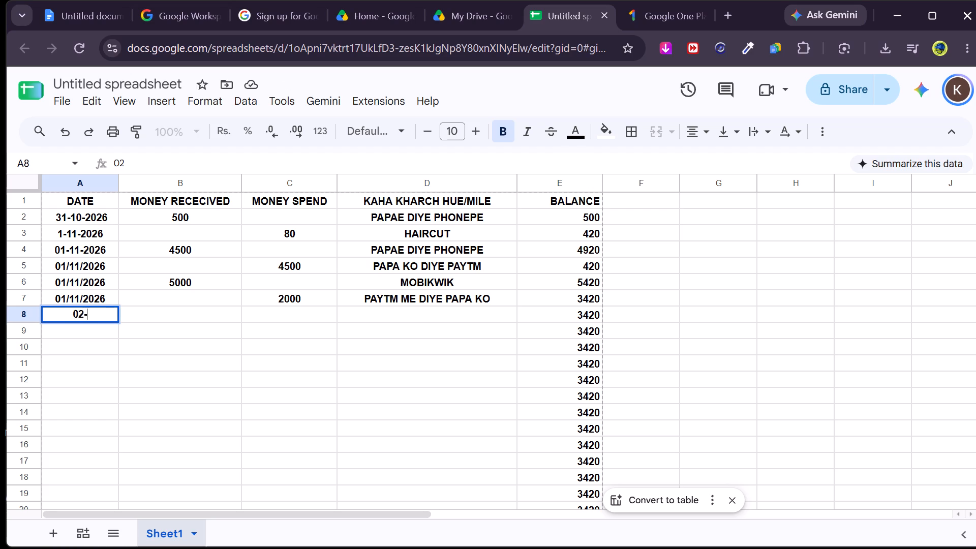
{"action": "type", "text": "11"}
{"action": "key", "text": "minus"}
{"action": "type", "text": "2026"}
{"action": "key", "text": "Tab"}
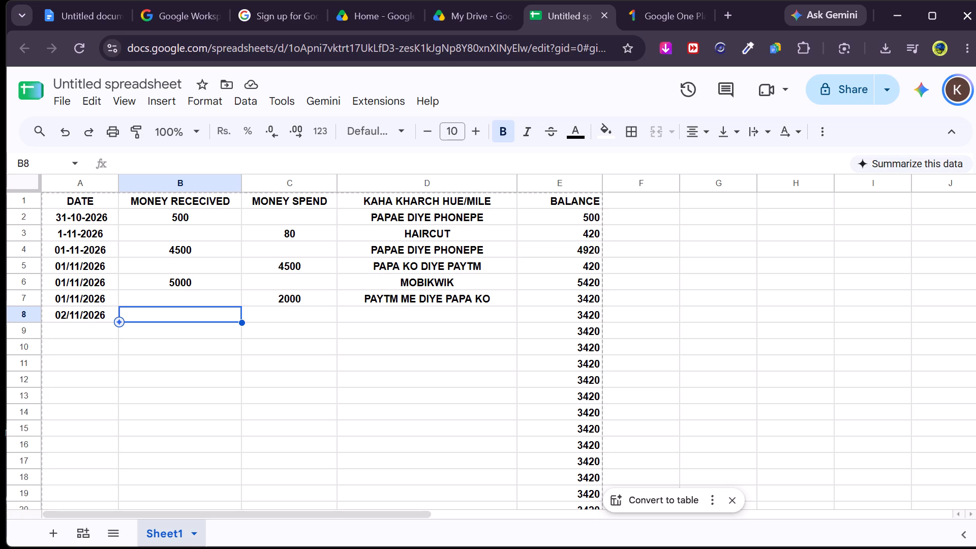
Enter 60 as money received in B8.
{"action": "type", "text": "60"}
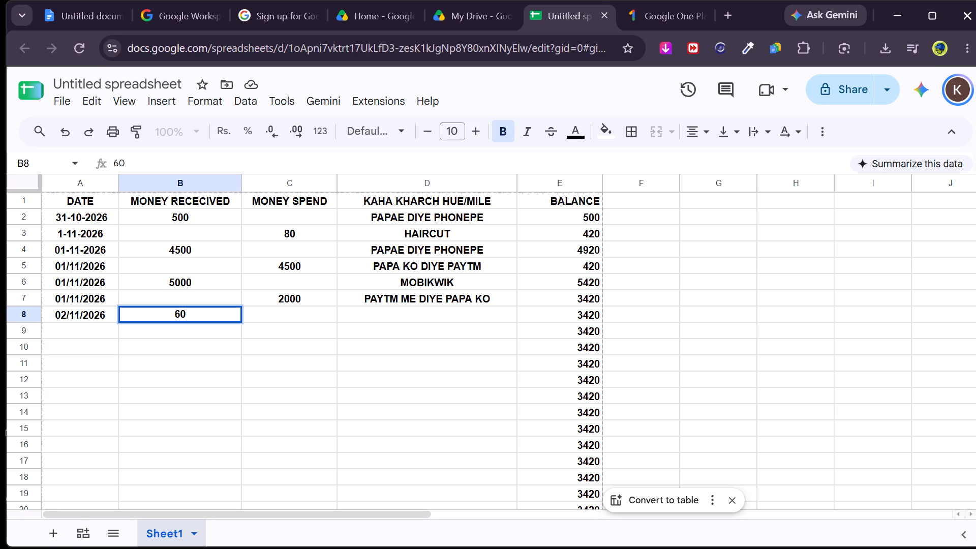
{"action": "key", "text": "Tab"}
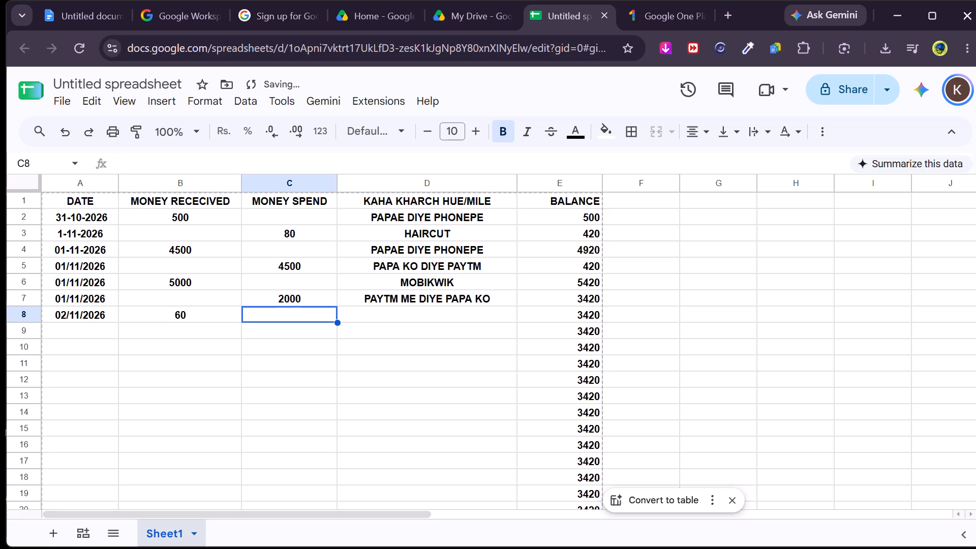
Overwrite the received amount in B8 with a blank space.
{"action": "key", "text": "Left"}
{"action": "key", "text": "space"}
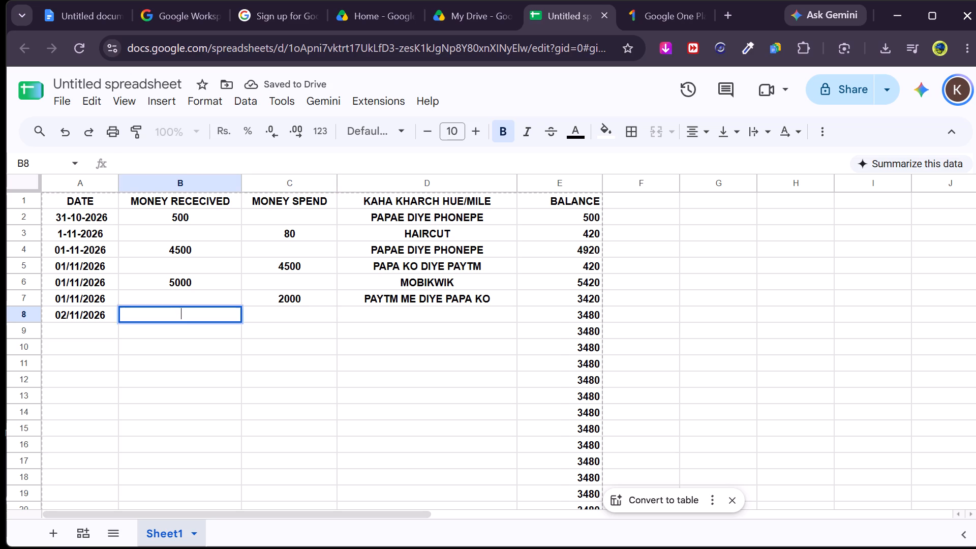
{"action": "key", "text": "Tab"}
Record 60 as money spent in C8 with the description KARTIKEY KE SAATH GAYE TB in D8.
{"action": "type", "text": "60"}
{"action": "key", "text": "Tab"}
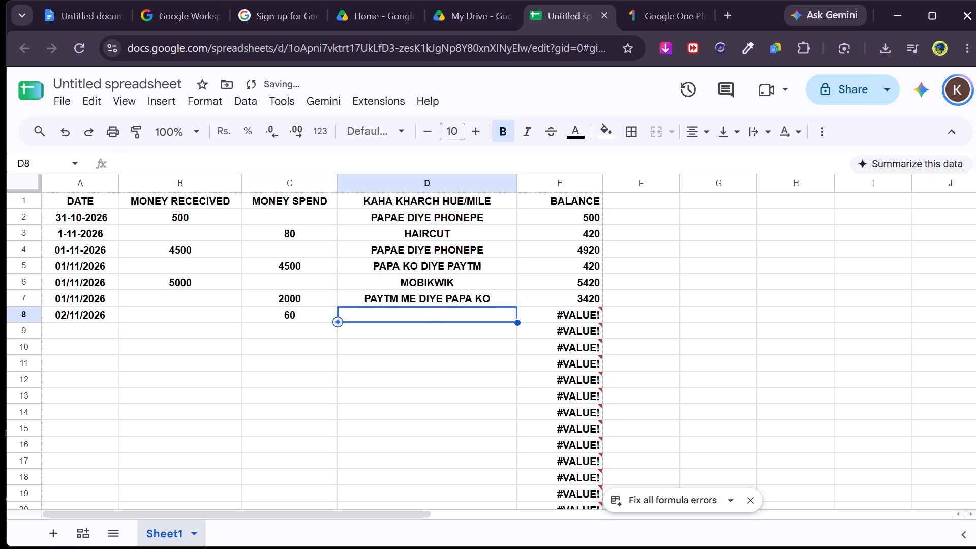
{"action": "type", "text": "KARTIKETY"}
{"action": "key", "text": "BackSpace"}
{"action": "key", "text": "BackSpace"}
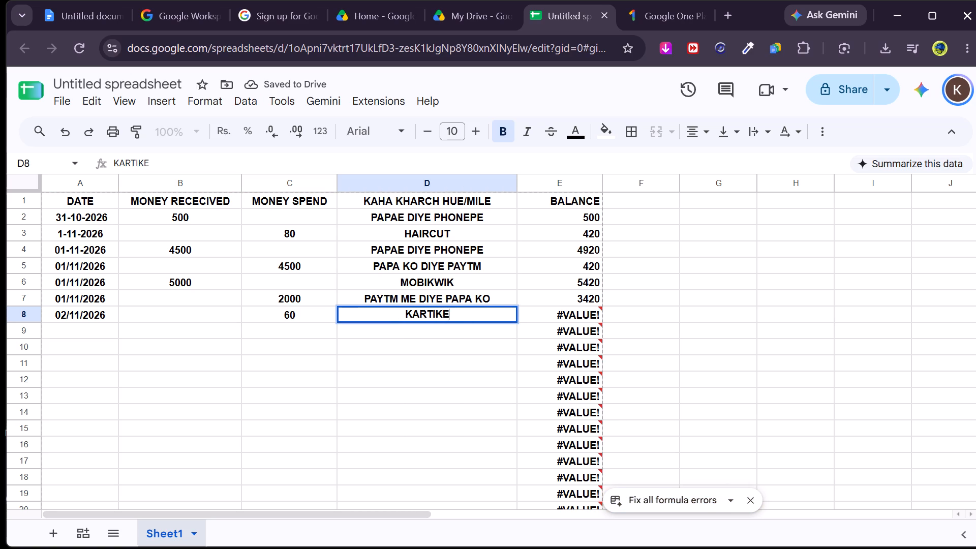
{"action": "type", "text": "Y KE SAART"}
{"action": "key", "text": "BackSpace"}
{"action": "key", "text": "BackSpace"}
{"action": "type", "text": "TH GAYE TB"}
{"action": "key", "text": "space"}
{"action": "key", "text": "BackSpace"}
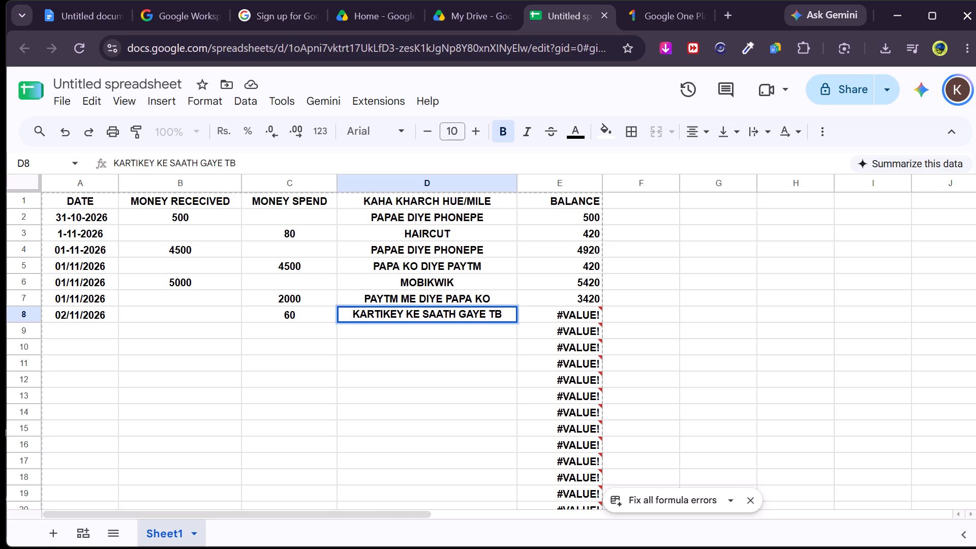
{"action": "key", "text": "Tab"}
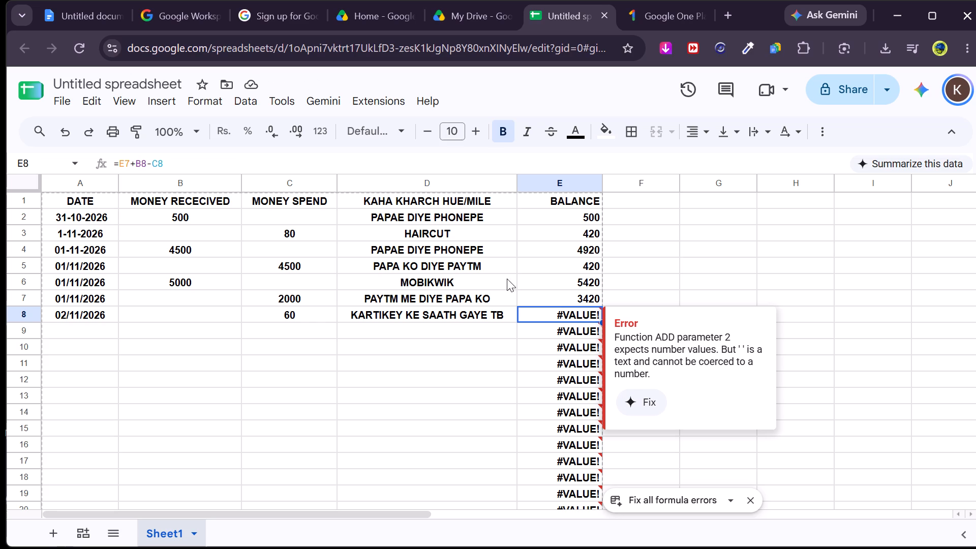
Overwrite the balance formulas in E8, E9 and E10 with a blank space each.
{"action": "scroll", "coordinate": [524, 334], "scroll_direction": "down", "scroll_amount": 5}
{"action": "scroll", "coordinate": [535, 317], "scroll_direction": "up", "scroll_amount": 1}
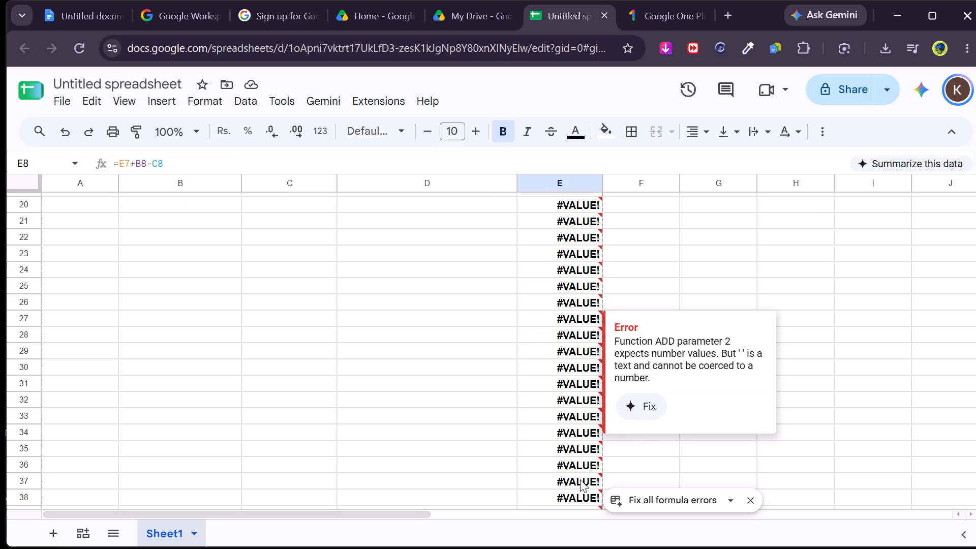
{"action": "scroll", "coordinate": [570, 460], "scroll_direction": "up", "scroll_amount": 1}
{"action": "scroll", "coordinate": [551, 400], "scroll_direction": "up", "scroll_amount": 2}
{"action": "key", "text": "space"}
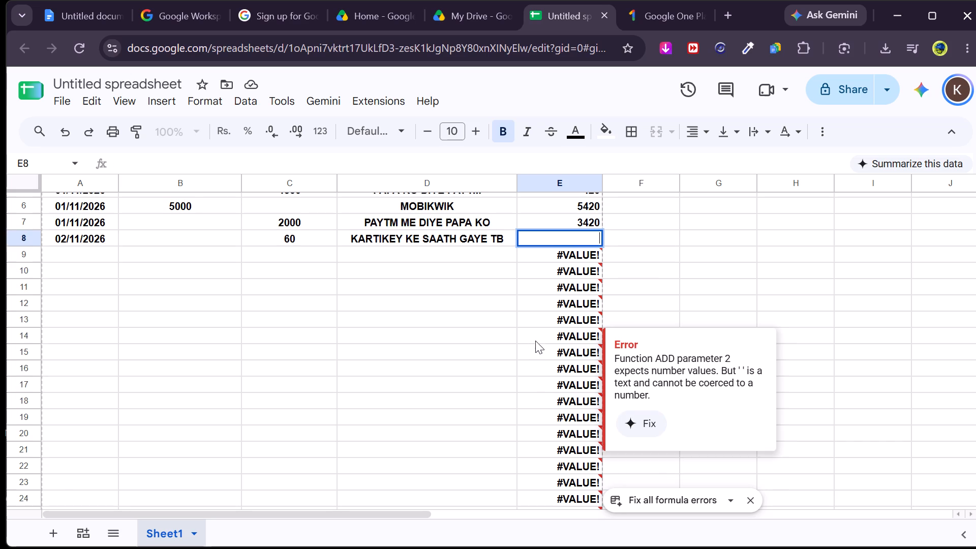
{"action": "left_click", "coordinate": [580, 259]}
{"action": "key", "text": "space"}
{"action": "left_click", "coordinate": [583, 265]}
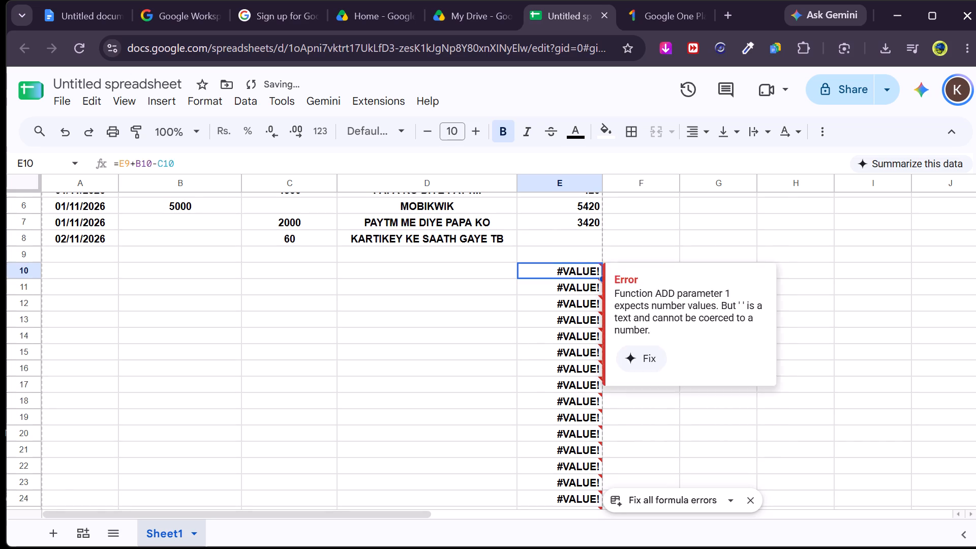
{"action": "key", "text": "space"}
Select the balance cells E11:E39 and try to overwrite their formulas with blank spaces.
{"action": "left_click_drag", "start_coordinate": [570, 284], "coordinate": [579, 438]}
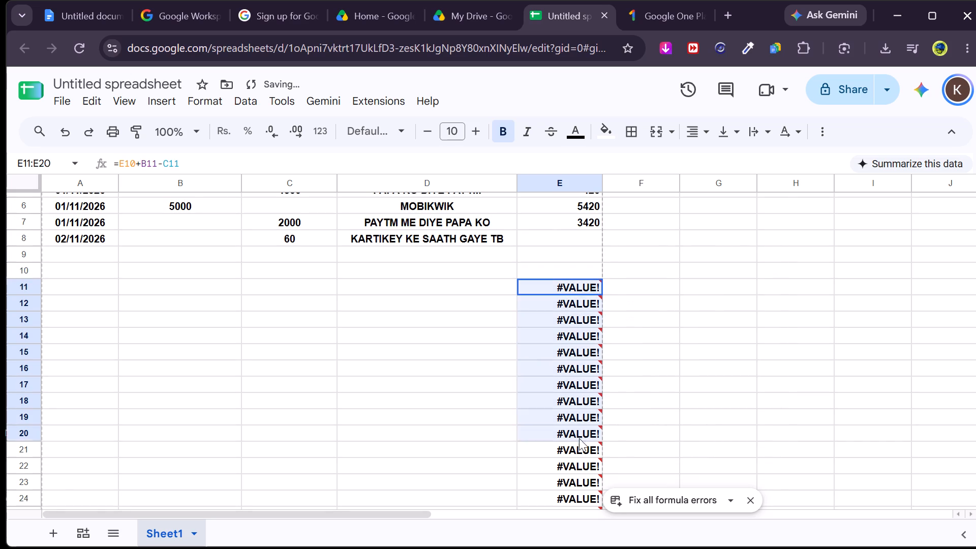
{"action": "left_click_drag", "start_coordinate": [579, 438], "coordinate": [584, 513]}
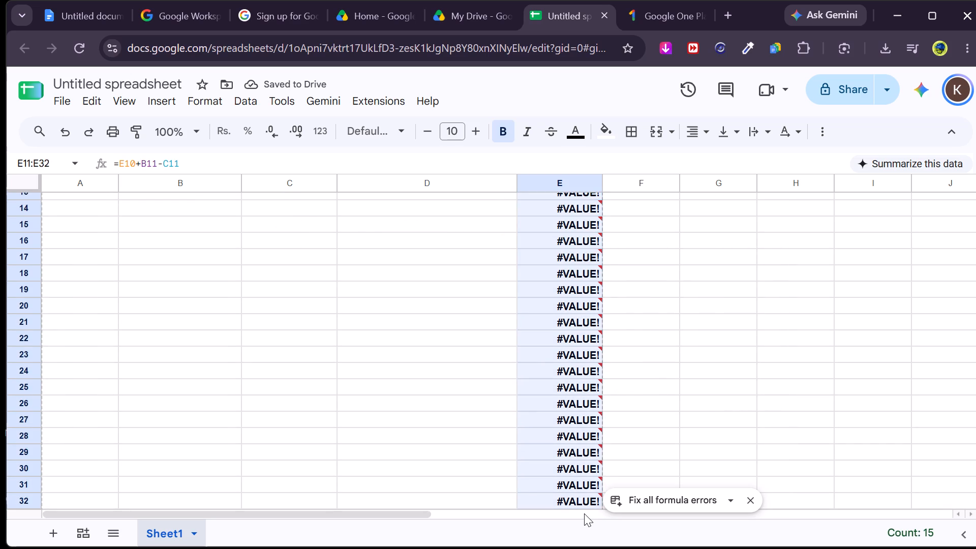
{"action": "left_click_drag", "start_coordinate": [584, 513], "coordinate": [582, 435]}
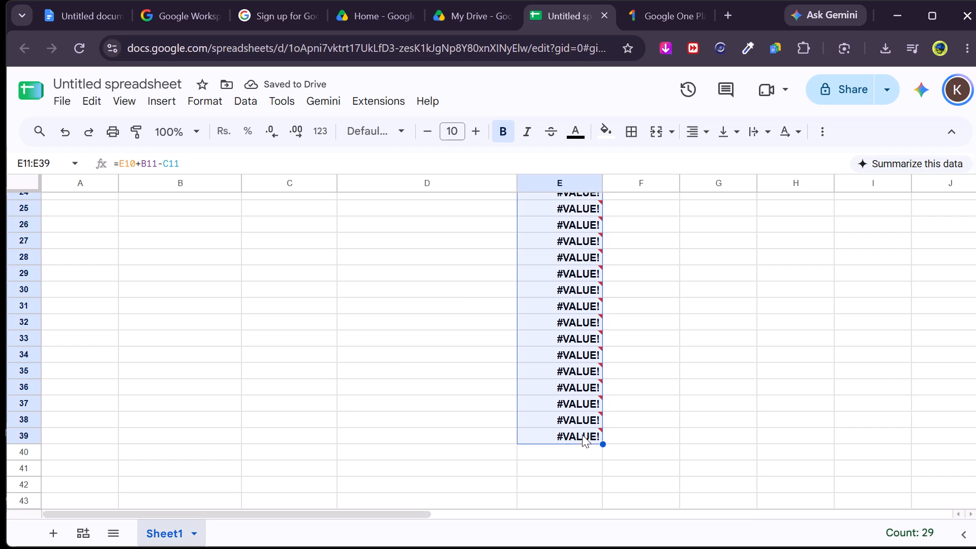
{"action": "key", "text": "space"}
{"action": "key", "text": "space"}
{"action": "scroll", "coordinate": [571, 383], "scroll_direction": "up", "scroll_amount": 3}
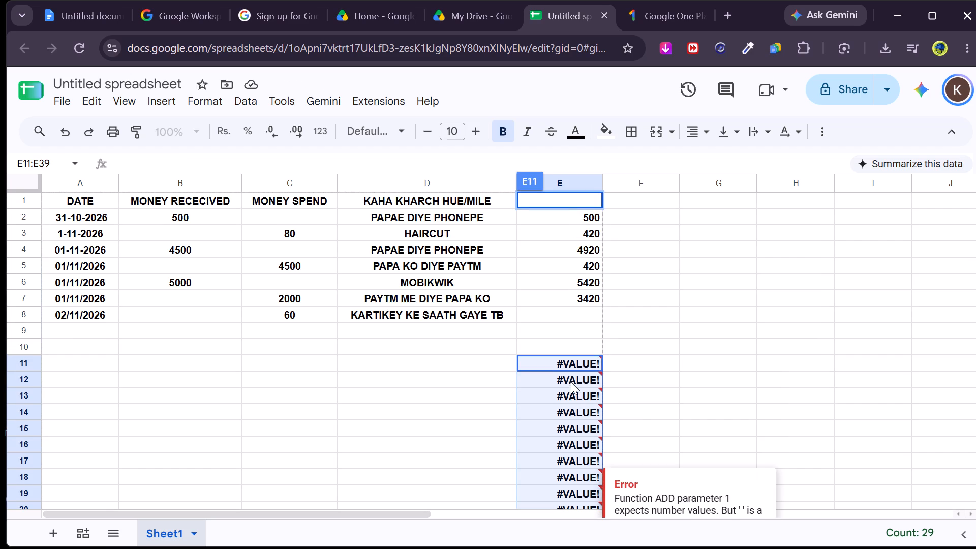
{"action": "left_click", "coordinate": [630, 263]}
{"action": "scroll", "coordinate": [523, 280], "scroll_direction": "up", "scroll_amount": 2}
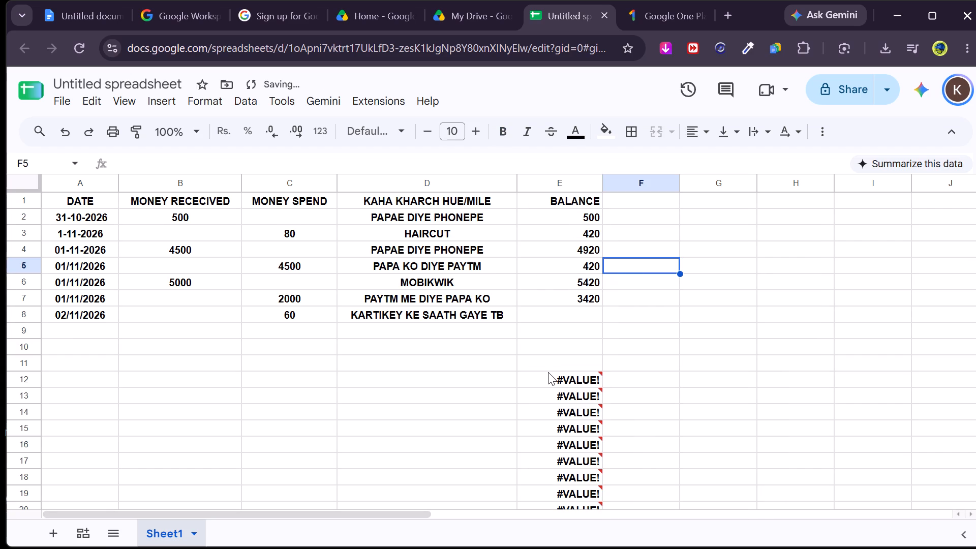
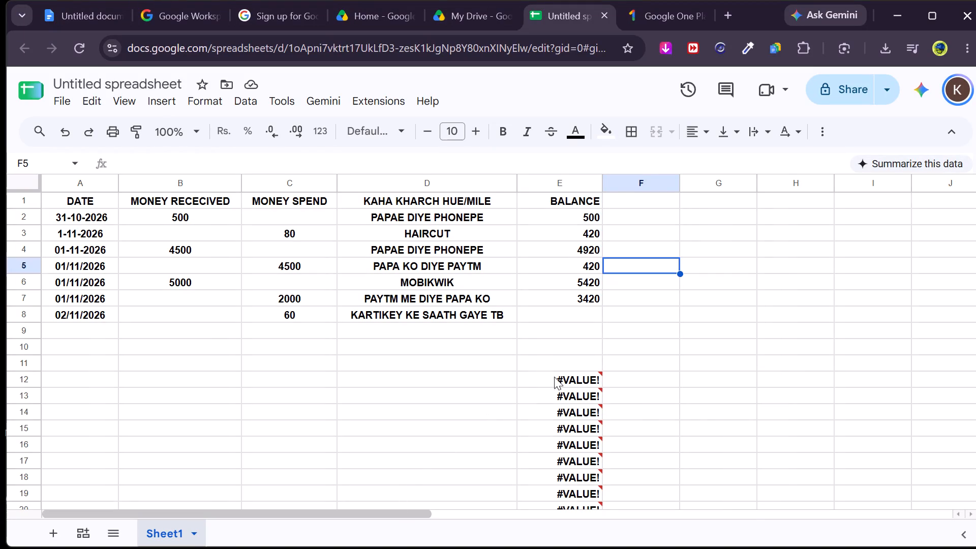
Overwrite the balance formulas in E12 through E15 with a blank space each, and enter one in D12 too.
{"action": "left_click", "coordinate": [572, 377]}
{"action": "key", "text": "space"}
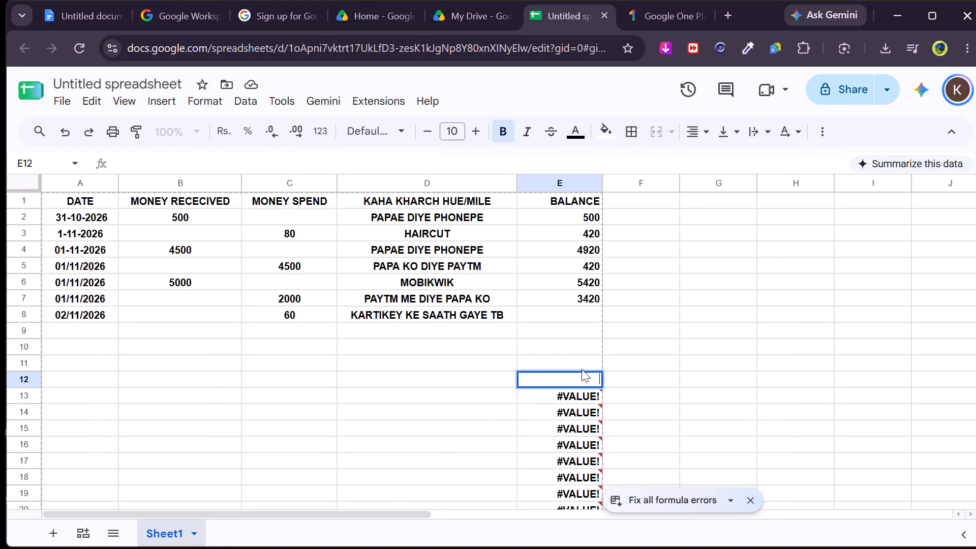
{"action": "key", "text": "Left"}
{"action": "key", "text": "space"}
{"action": "key", "text": "Up"}
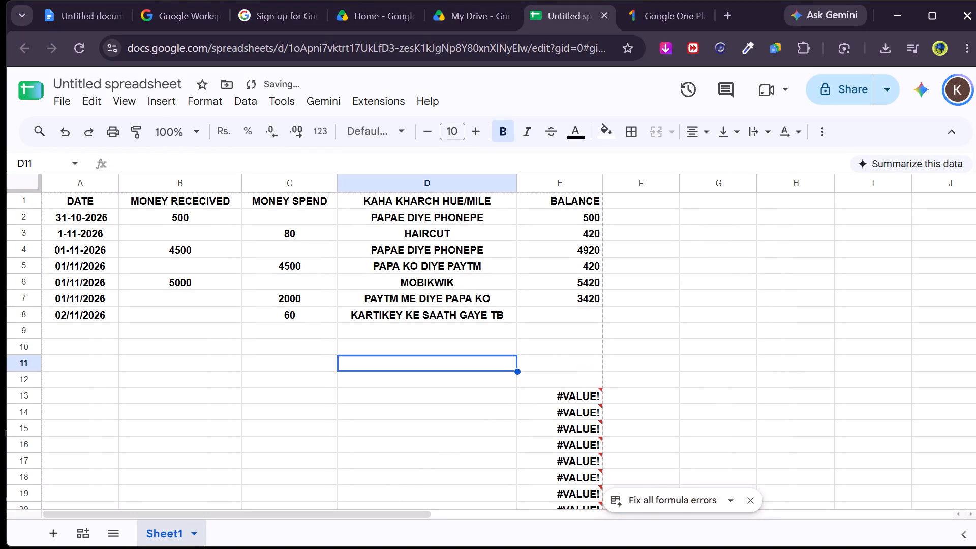
{"action": "key", "text": "Right"}
{"action": "key", "text": "Down"}
{"action": "key", "text": "Down"}
{"action": "key", "text": "space"}
{"action": "key", "text": "Down"}
{"action": "key", "text": "space"}
{"action": "key", "text": "Down"}
{"action": "key", "text": "space"}
{"action": "key", "text": "Down"}
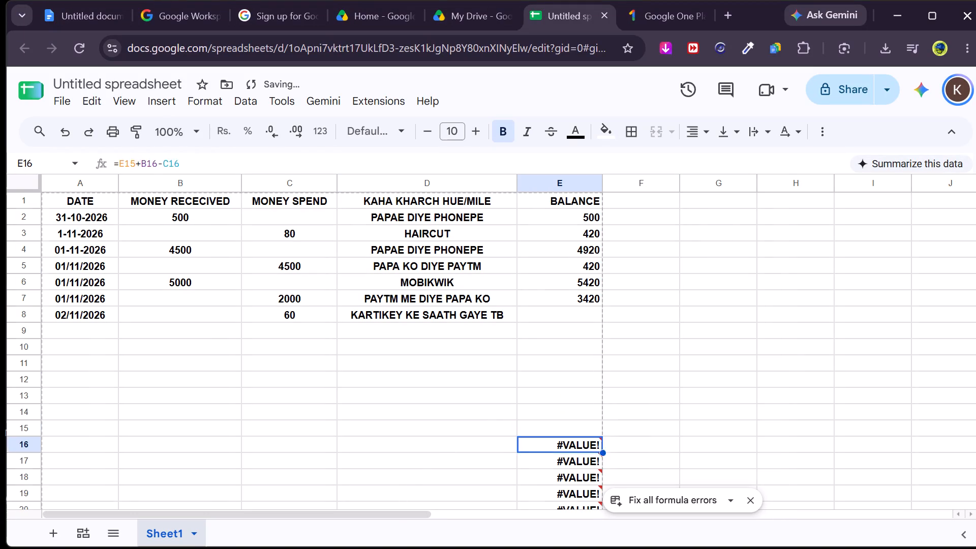
Overwrite the balance formulas in E16, E17 and E19 through E23 with a blank space each.
{"action": "key", "text": "space"}
{"action": "key", "text": "Down"}
{"action": "key", "text": "space"}
{"action": "key", "text": "Down"}
{"action": "key", "text": "Down"}
{"action": "key", "text": "space"}
{"action": "key", "text": "Down"}
{"action": "key", "text": "space"}
{"action": "key", "text": "Down"}
{"action": "key", "text": "space"}
{"action": "key", "text": "Down"}
{"action": "key", "text": "space"}
{"action": "key", "text": "Down"}
{"action": "key", "text": "space"}
{"action": "key", "text": "Down"}
Overwrite the balance formulas in E29 through E32 with blank spaces.
{"action": "key", "text": "Down"}
{"action": "key", "text": "Down"}
{"action": "key", "text": "Down"}
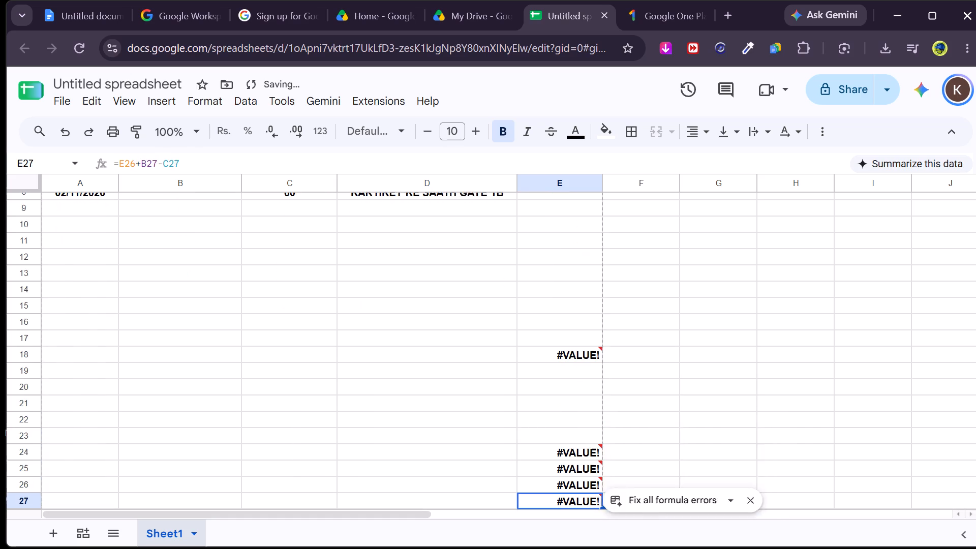
{"action": "key", "text": "Down"}
{"action": "key", "text": "Down"}
{"action": "key", "text": "space"}
{"action": "key", "text": "Down"}
{"action": "key", "text": "space"}
{"action": "key", "text": "Down"}
{"action": "key", "text": "space"}
{"action": "key", "text": "space"}
{"action": "key", "text": "Down"}
{"action": "key", "text": "space"}
{"action": "key", "text": "Down"}
Overwrite the balance formulas in E34, E35, E37 and E38 with a blank space each.
{"action": "key", "text": "Down"}
{"action": "key", "text": "space"}
{"action": "key", "text": "Down"}
{"action": "key", "text": "space"}
{"action": "key", "text": "Down"}
{"action": "key", "text": "Down"}
{"action": "key", "text": "space"}
{"action": "key", "text": "Down"}
{"action": "key", "text": "space"}
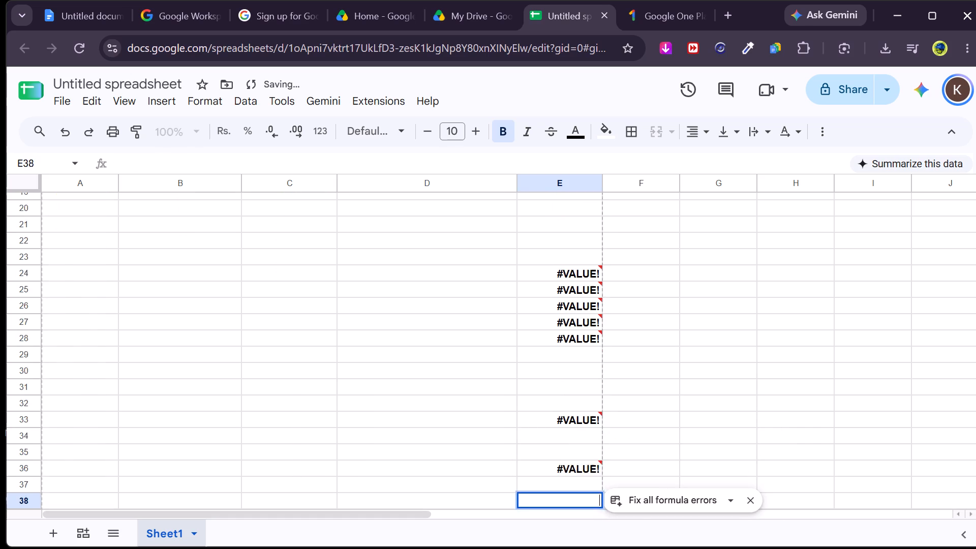
{"action": "key", "text": "Down"}
Enter a blank space in each of the cells E40, E41, E43 and E44 of the balance column.
{"action": "key", "text": "Down"}
{"action": "key", "text": "space"}
{"action": "key", "text": "Down"}
{"action": "key", "text": "space"}
{"action": "key", "text": "Down"}
{"action": "key", "text": "Down"}
{"action": "key", "text": "space"}
{"action": "key", "text": "Down"}
{"action": "key", "text": "space"}
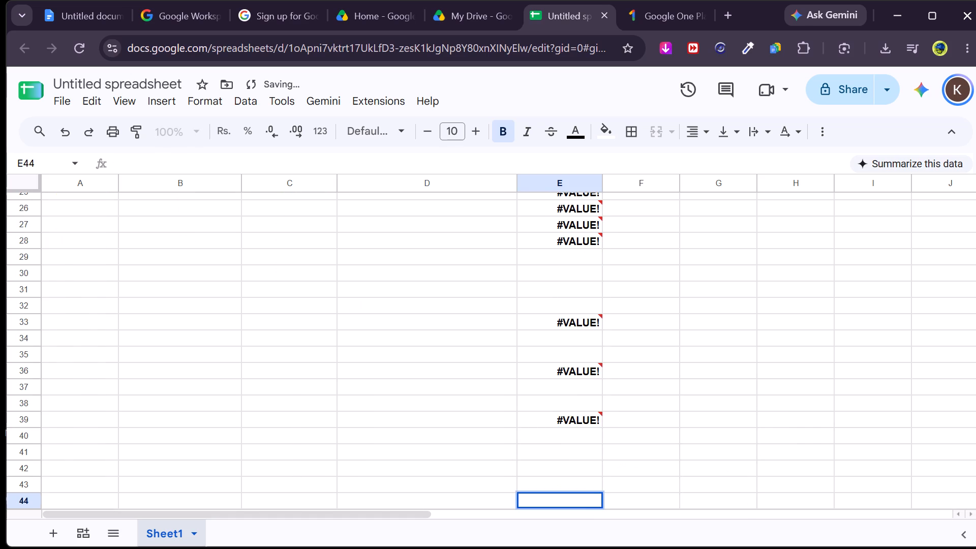
{"action": "key", "text": "Down"}
Overwrite the skipped balance formulas in E39, E36 and E33 with a blank space each.
{"action": "key", "text": "Down"}
{"action": "key", "text": "Down"}
{"action": "key", "text": "Up"}
{"action": "key", "text": "Up"}
{"action": "key", "text": "Up"}
{"action": "key", "text": "Up"}
{"action": "key", "text": "Up"}
{"action": "key", "text": "Up"}
{"action": "key", "text": "Up"}
{"action": "key", "text": "Up"}
{"action": "key", "text": "space"}
{"action": "key", "text": "Up"}
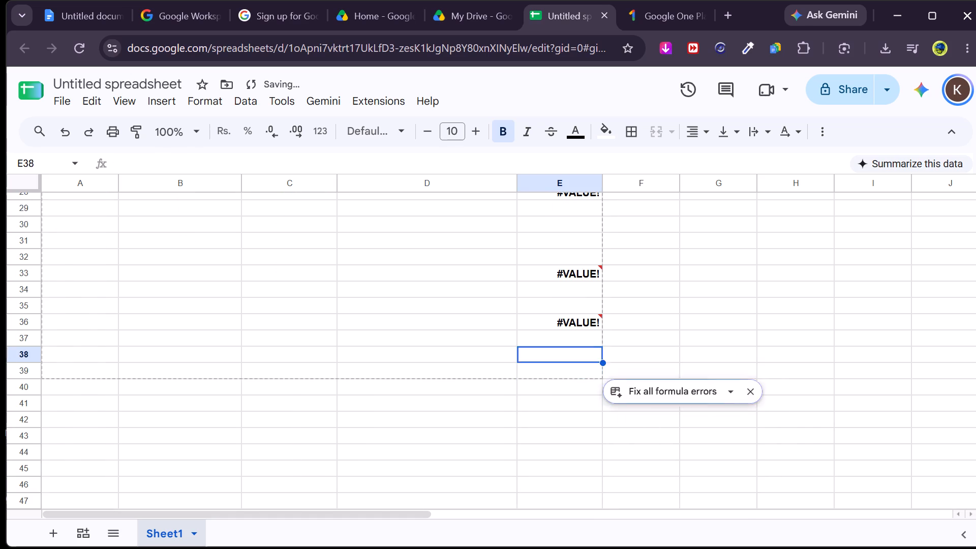
{"action": "key", "text": "Up"}
{"action": "key", "text": "Up"}
{"action": "key", "text": "space"}
{"action": "key", "text": "Up"}
{"action": "key", "text": "Up"}
{"action": "key", "text": "Up"}
{"action": "key", "text": "space"}
{"action": "key", "text": "Up"}
Overwrite the remaining balance formulas in E24 through E28 with a blank space each.
{"action": "key", "text": "Up"}
{"action": "key", "text": "Up"}
{"action": "key", "text": "Up"}
{"action": "key", "text": "Up"}
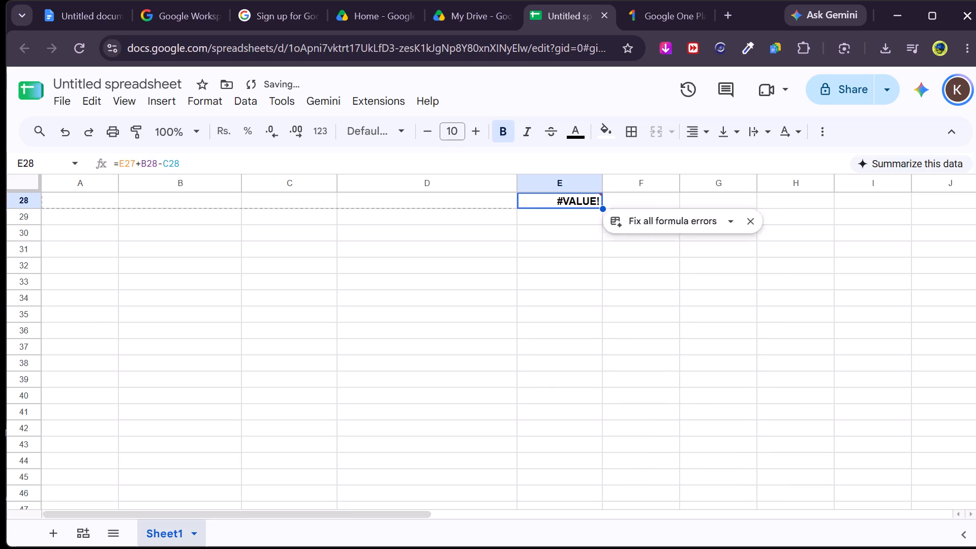
{"action": "key", "text": "space"}
{"action": "key", "text": "Up"}
{"action": "key", "text": "Up"}
{"action": "key", "text": "space"}
{"action": "key", "text": "Down"}
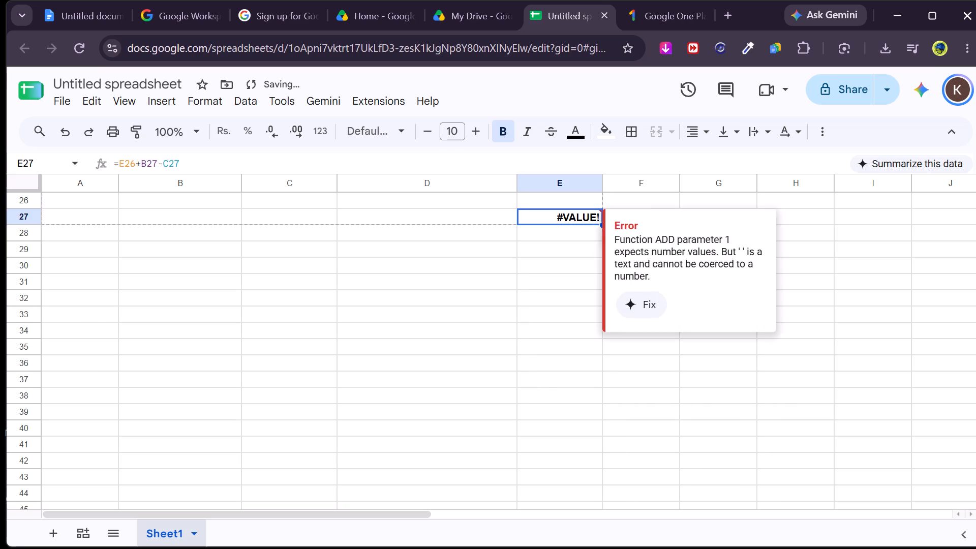
{"action": "key", "text": "space"}
{"action": "key", "text": "Up"}
{"action": "key", "text": "Up"}
{"action": "key", "text": "Up"}
{"action": "key", "text": "Down"}
{"action": "key", "text": "space"}
{"action": "key", "text": "Up"}
{"action": "key", "text": "space"}
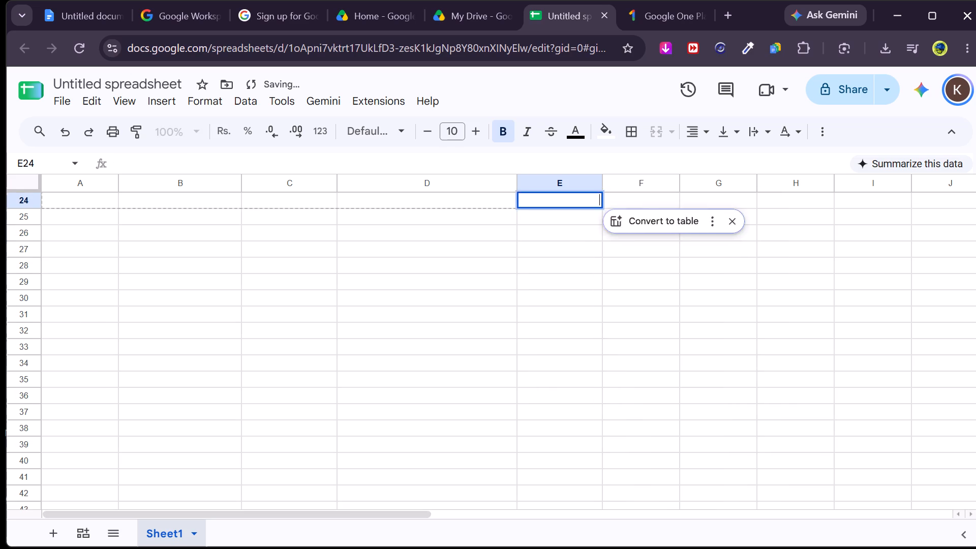
{"action": "key", "text": "Up"}
Overwrite the last leftover balance formula in E18 with a blank space.
{"action": "key", "text": "Up"}
{"action": "key", "text": "Up"}
{"action": "key", "text": "Up"}
{"action": "key", "text": "Up"}
{"action": "key", "text": "Up"}
{"action": "key", "text": "Up"}
{"action": "key", "text": "Up"}
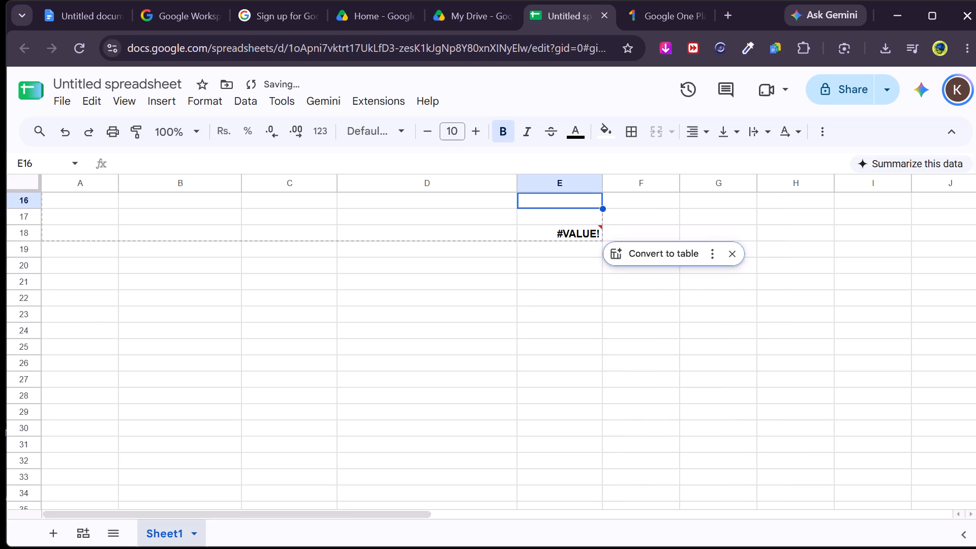
{"action": "key", "text": "Down"}
{"action": "key", "text": "Down"}
{"action": "key", "text": "space"}
{"action": "key", "text": "Up"}
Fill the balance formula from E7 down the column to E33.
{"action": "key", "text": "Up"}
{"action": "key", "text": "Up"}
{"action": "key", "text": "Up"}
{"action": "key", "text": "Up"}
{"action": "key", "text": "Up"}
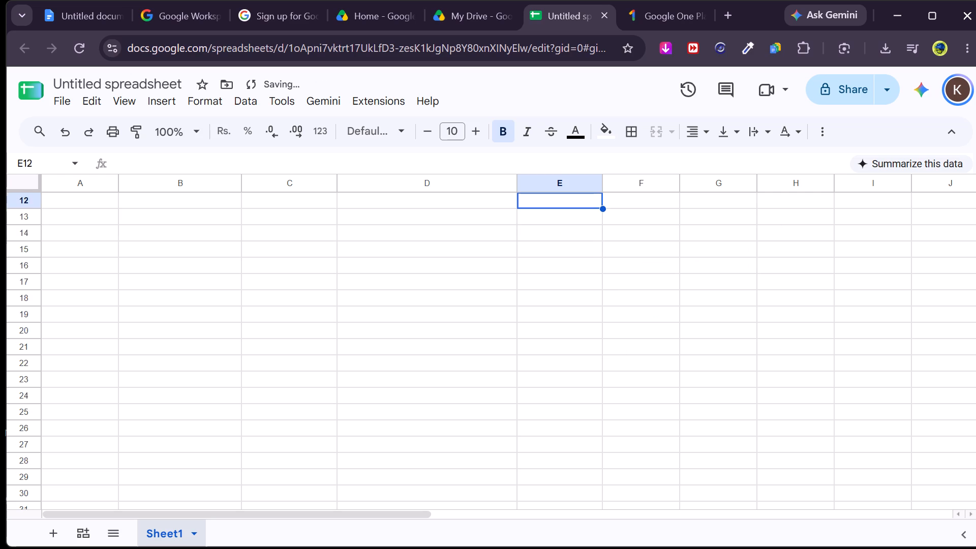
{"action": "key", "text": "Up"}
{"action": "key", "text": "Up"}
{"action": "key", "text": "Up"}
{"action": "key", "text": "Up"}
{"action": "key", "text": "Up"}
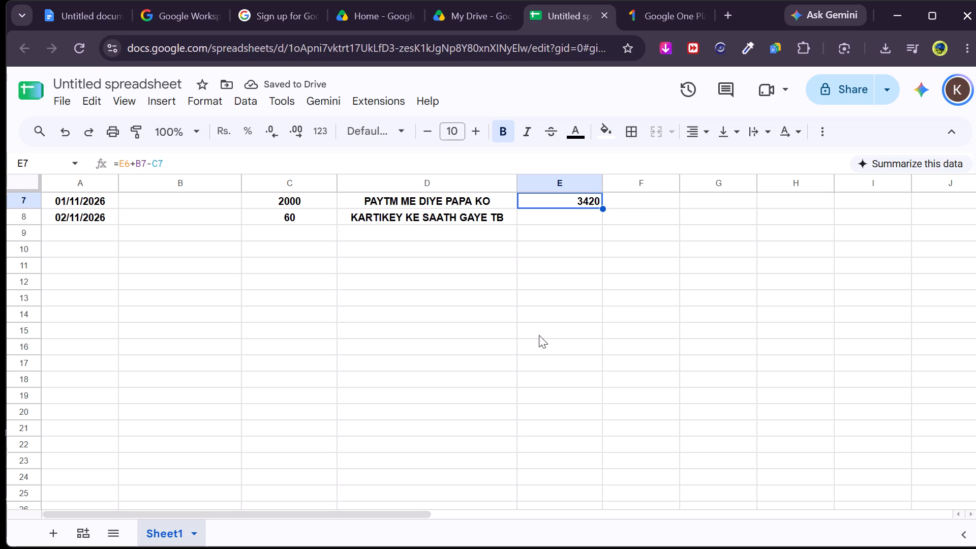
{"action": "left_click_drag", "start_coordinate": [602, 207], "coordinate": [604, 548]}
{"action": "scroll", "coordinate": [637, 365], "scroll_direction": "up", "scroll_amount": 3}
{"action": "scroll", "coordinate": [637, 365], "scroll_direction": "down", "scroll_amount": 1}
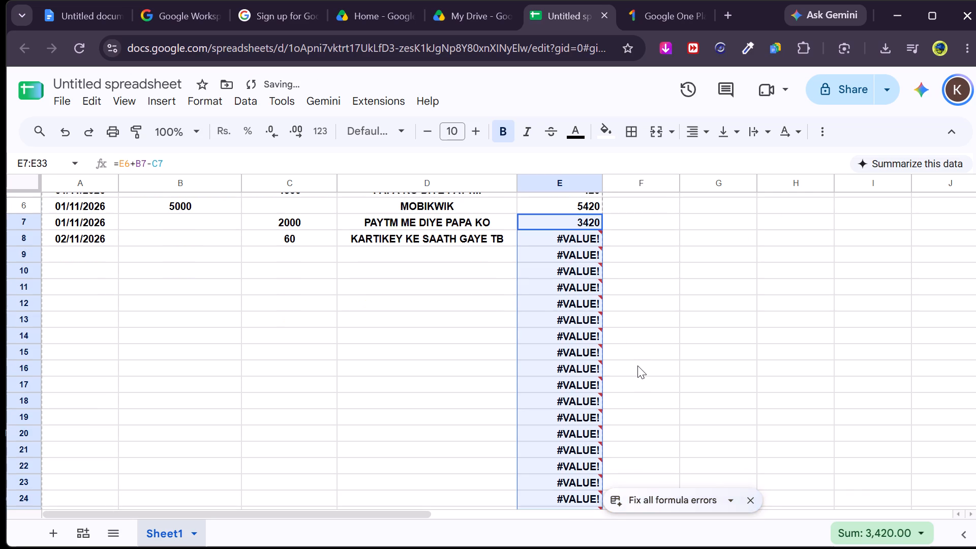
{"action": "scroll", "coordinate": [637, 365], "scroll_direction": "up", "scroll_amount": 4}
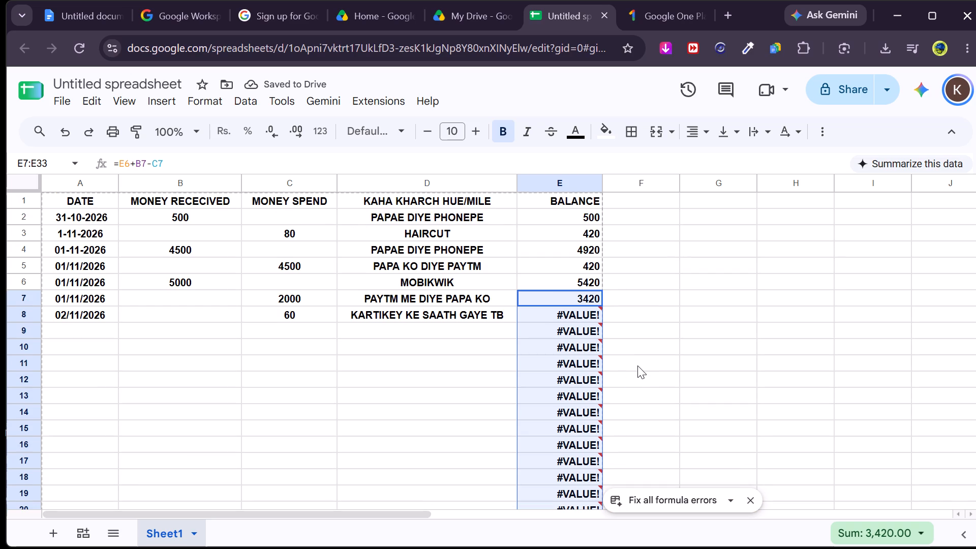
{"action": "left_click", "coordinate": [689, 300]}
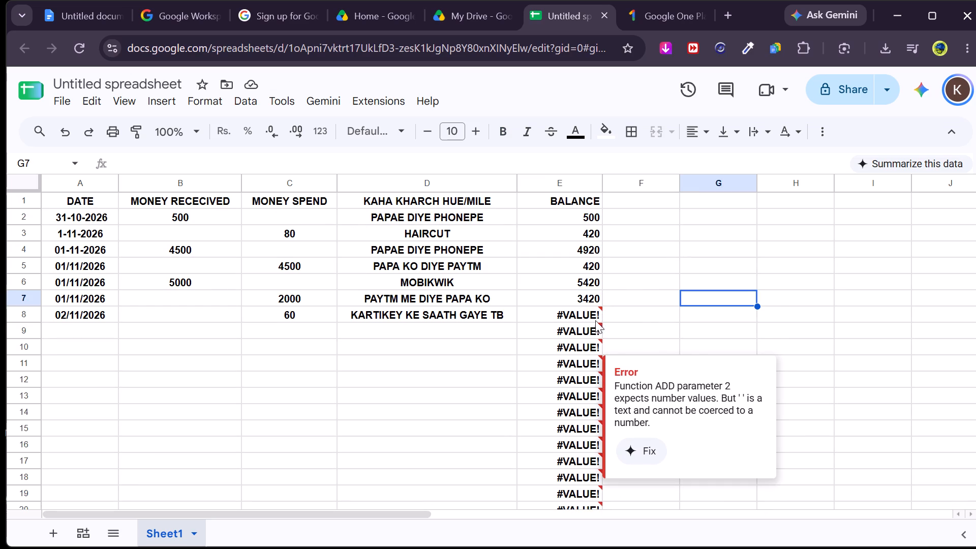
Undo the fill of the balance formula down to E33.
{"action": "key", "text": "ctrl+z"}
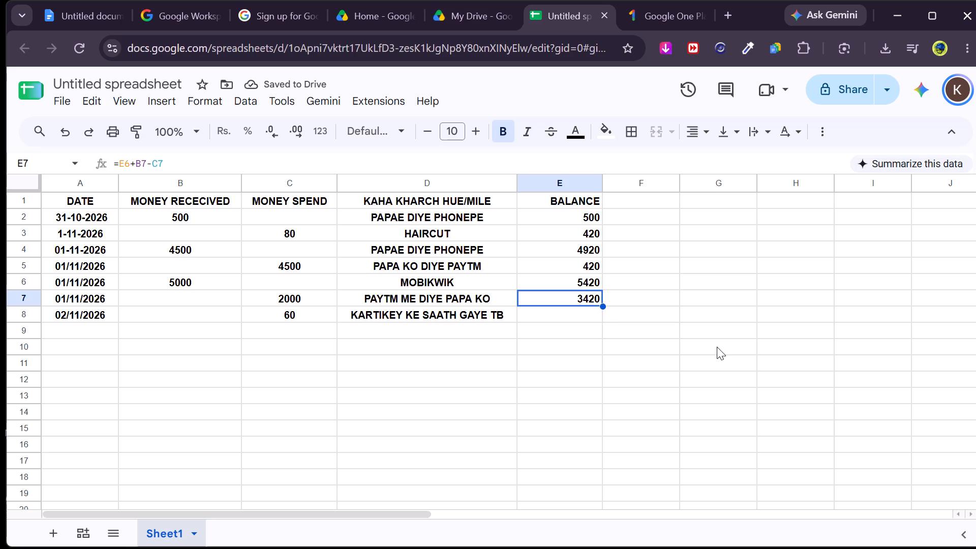
Fill the balance formula from E7 down through E9 only.
{"action": "left_click_drag", "start_coordinate": [603, 306], "coordinate": [604, 326]}
{"action": "left_click", "coordinate": [685, 294]}
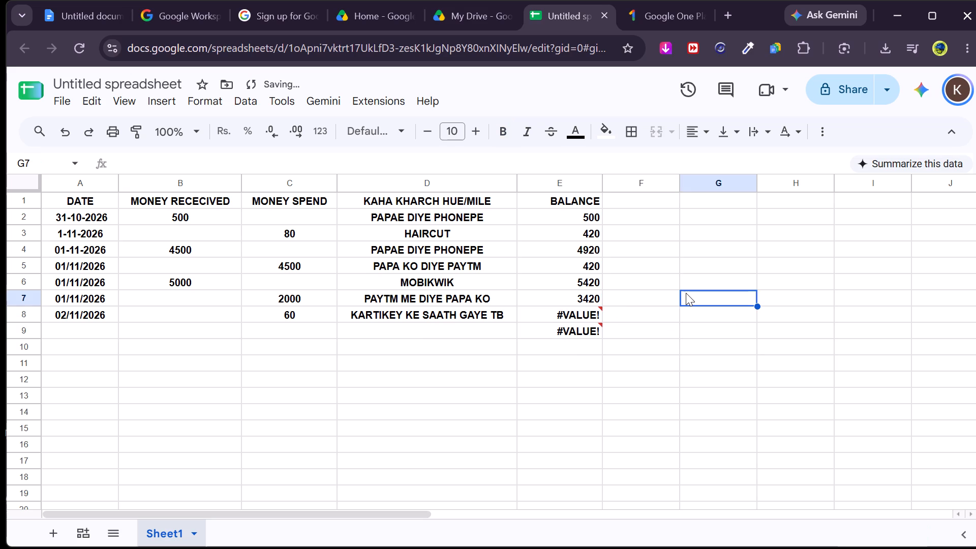
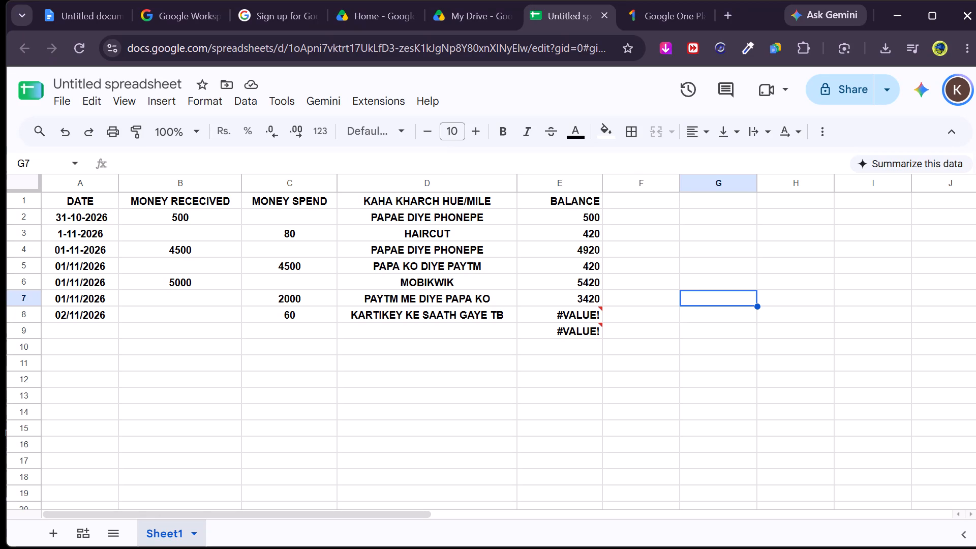
Replace the balance formula in E3 with =N(E2)+N(B3)-N(C3).
{"action": "left_click", "coordinate": [590, 232]}
{"action": "double_click", "coordinate": [590, 232]}
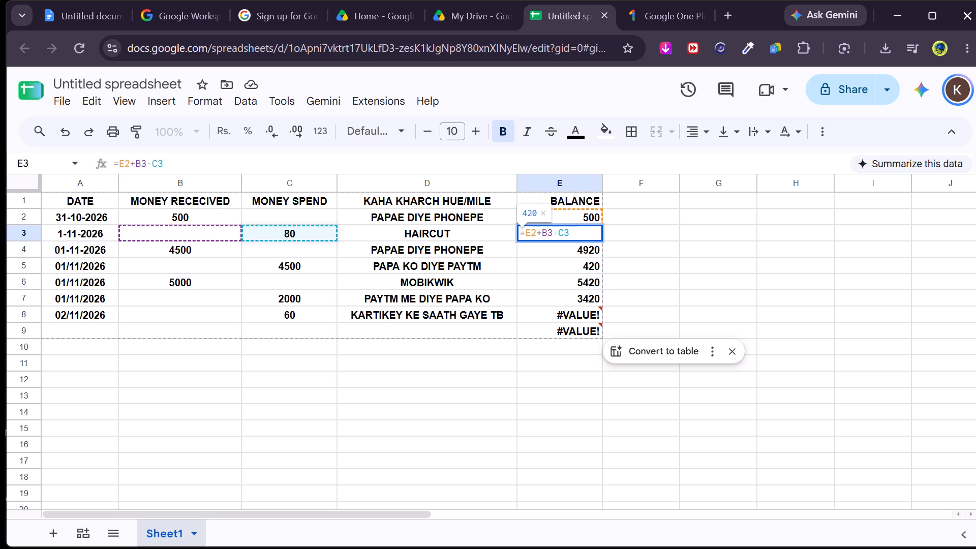
{"action": "key", "text": "shift+parenleft"}
{"action": "key", "text": "BackSpace"}
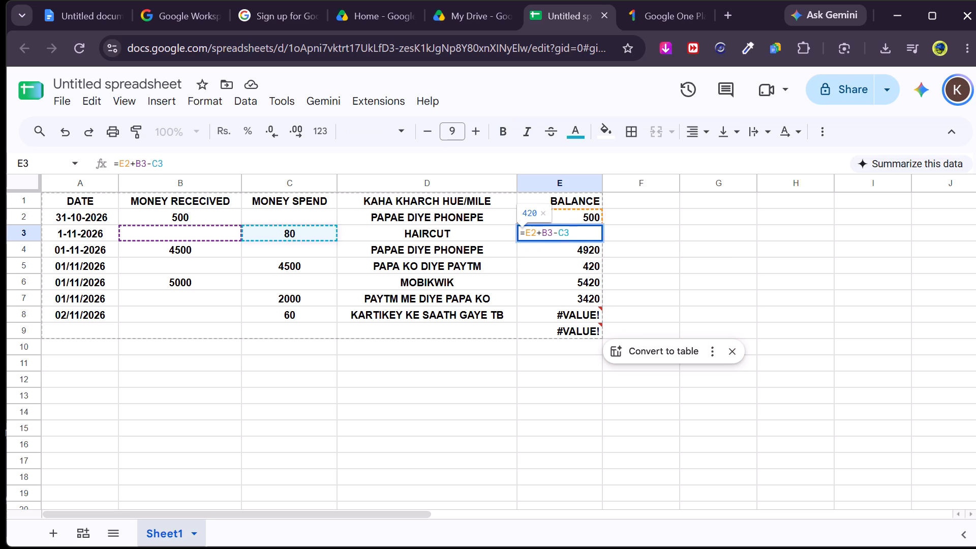
{"action": "key", "text": "BackSpace"}
{"action": "key", "text": "BackSpace"}
{"action": "key", "text": "BackSpace"}
{"action": "key", "text": "BackSpace"}
{"action": "key", "text": "BackSpace"}
{"action": "key", "text": "BackSpace"}
{"action": "key", "text": "BackSpace"}
{"action": "key", "text": "BackSpace"}
{"action": "key", "text": "BackSpace"}
{"action": "key", "text": "BackSpace"}
{"action": "key", "text": "BackSpace"}
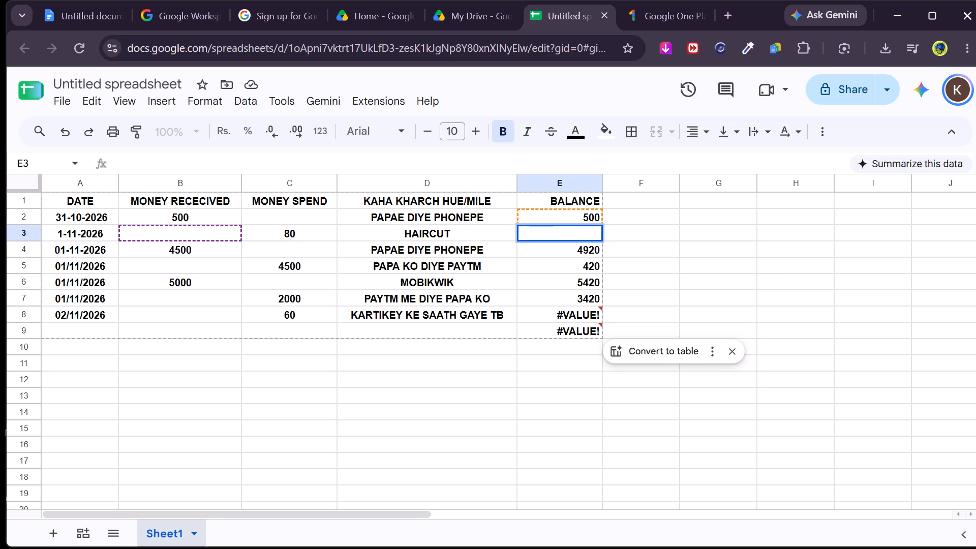
{"action": "key", "text": "equal"}
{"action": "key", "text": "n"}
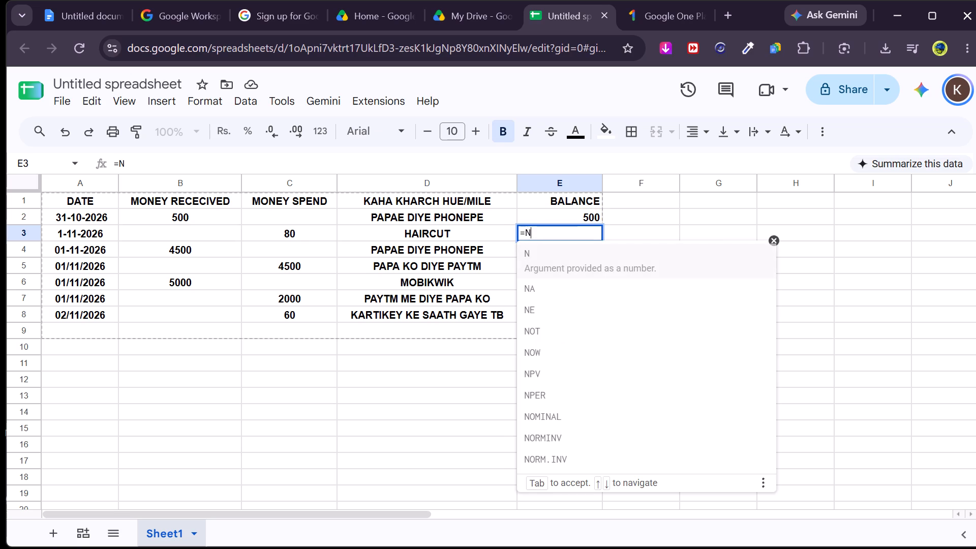
{"action": "key", "text": "shift+parenleft"}
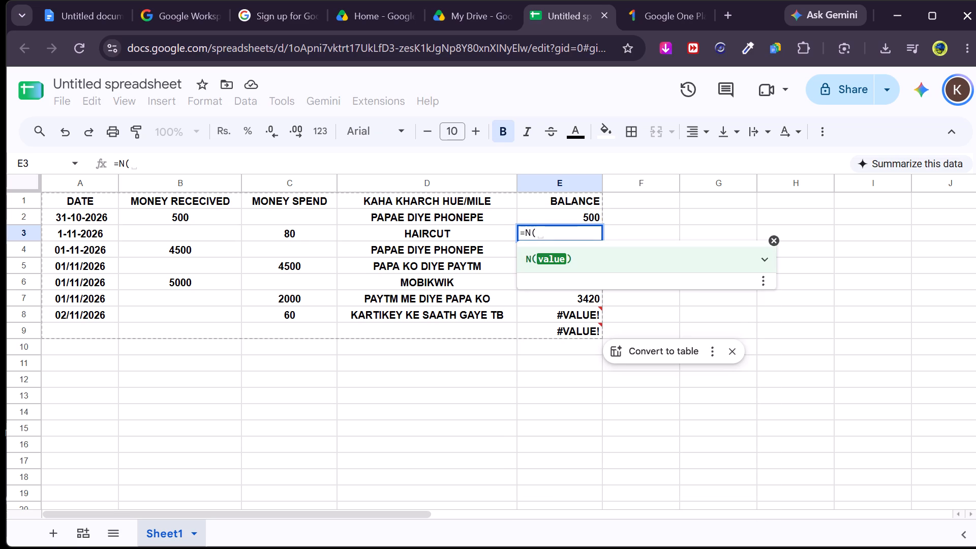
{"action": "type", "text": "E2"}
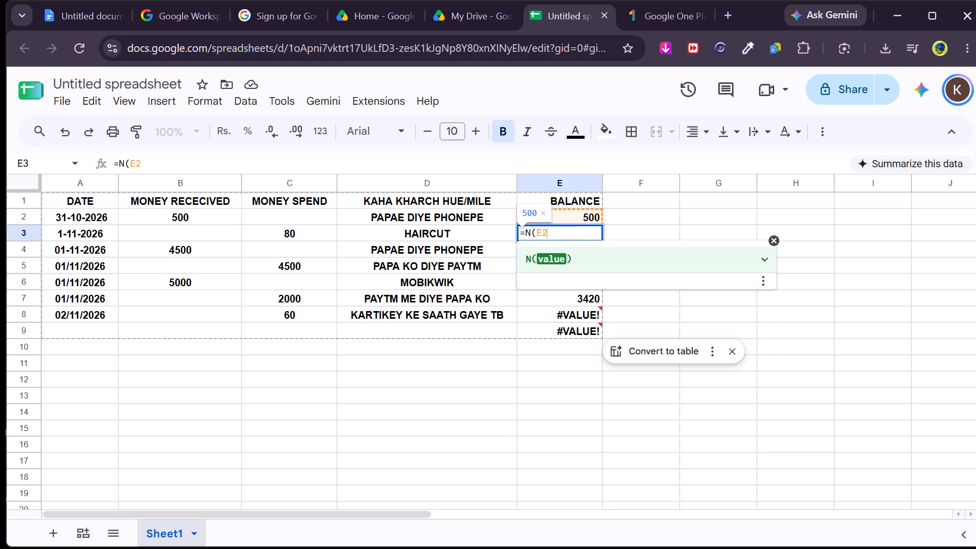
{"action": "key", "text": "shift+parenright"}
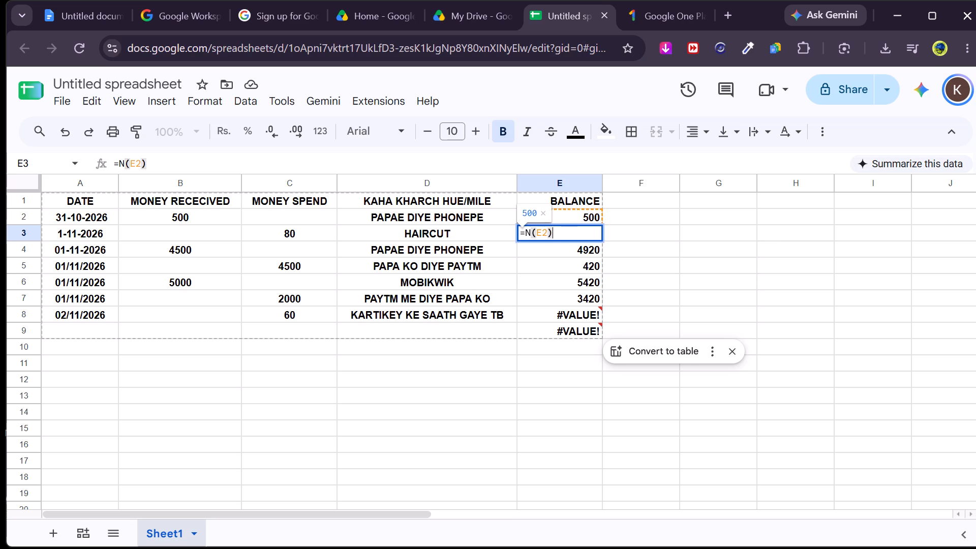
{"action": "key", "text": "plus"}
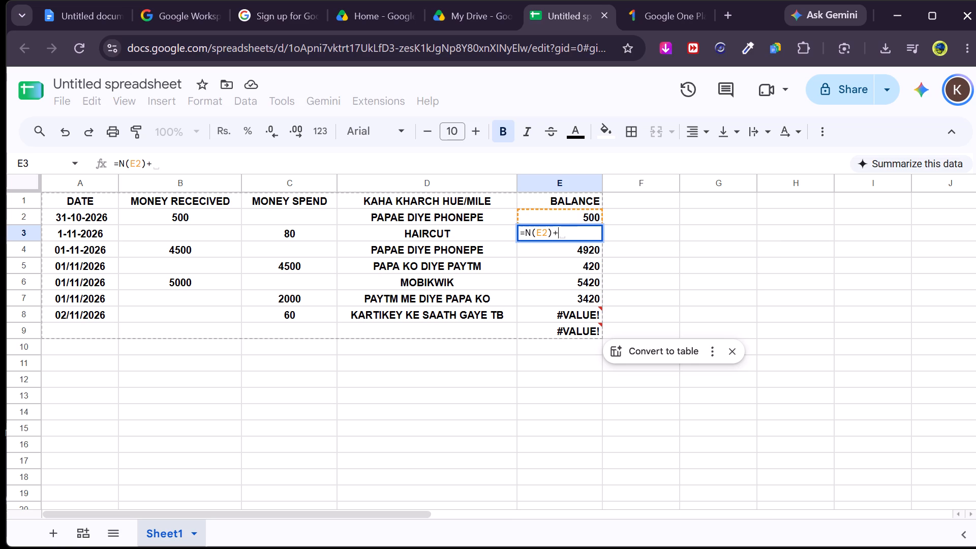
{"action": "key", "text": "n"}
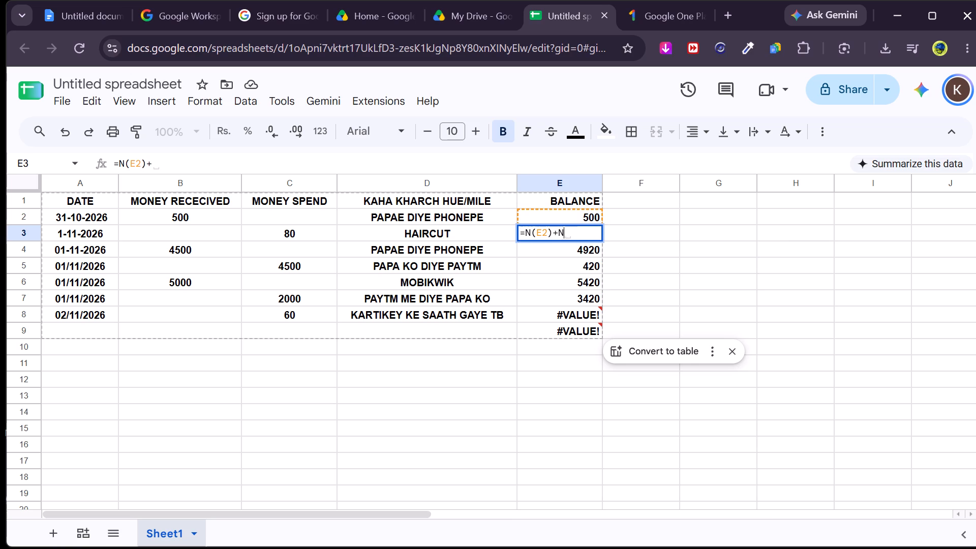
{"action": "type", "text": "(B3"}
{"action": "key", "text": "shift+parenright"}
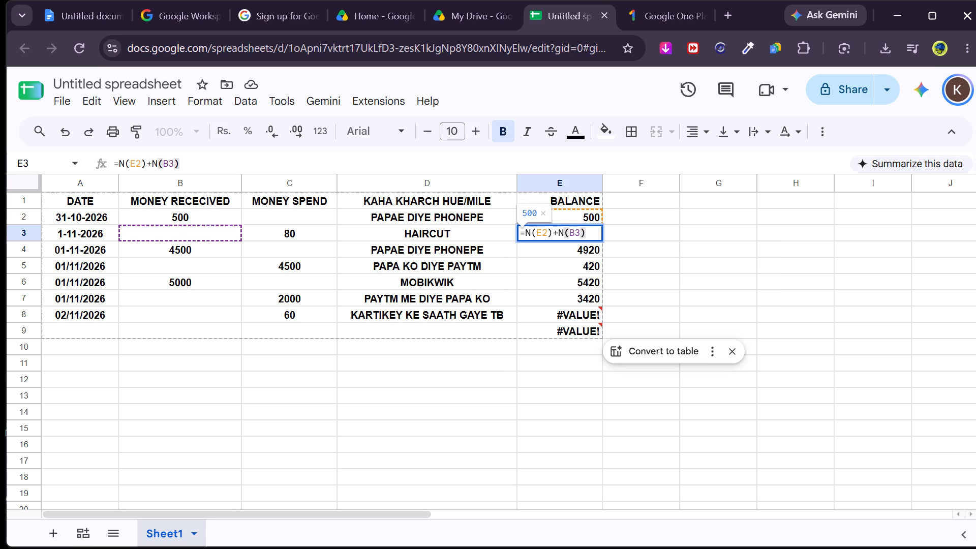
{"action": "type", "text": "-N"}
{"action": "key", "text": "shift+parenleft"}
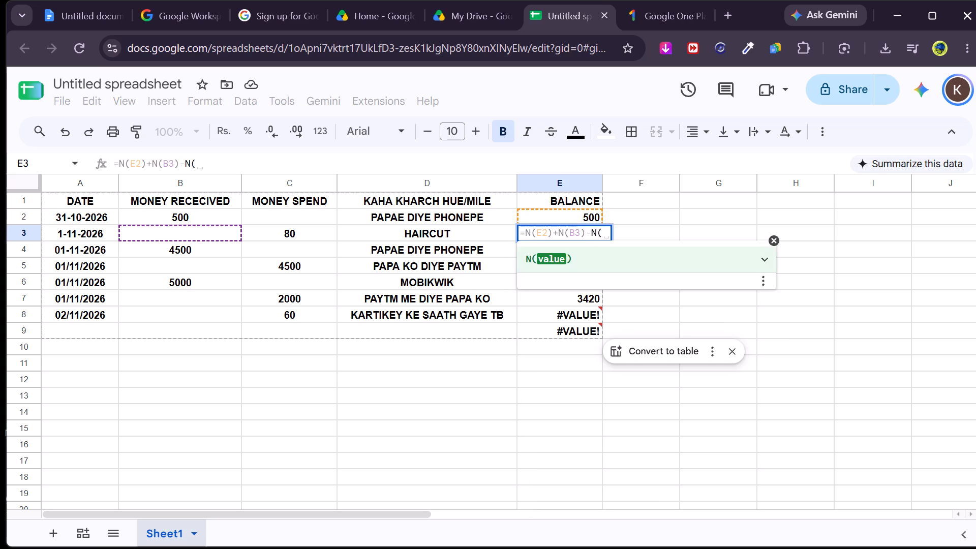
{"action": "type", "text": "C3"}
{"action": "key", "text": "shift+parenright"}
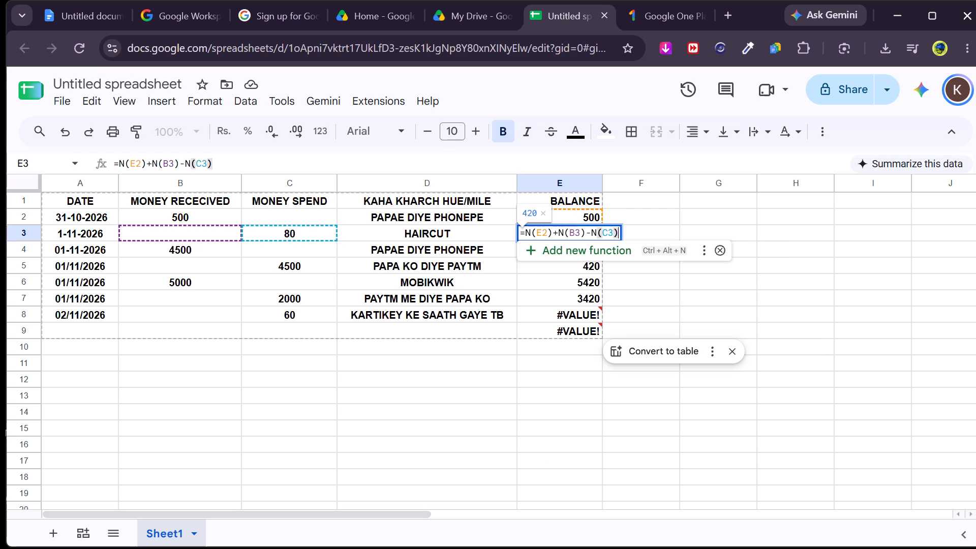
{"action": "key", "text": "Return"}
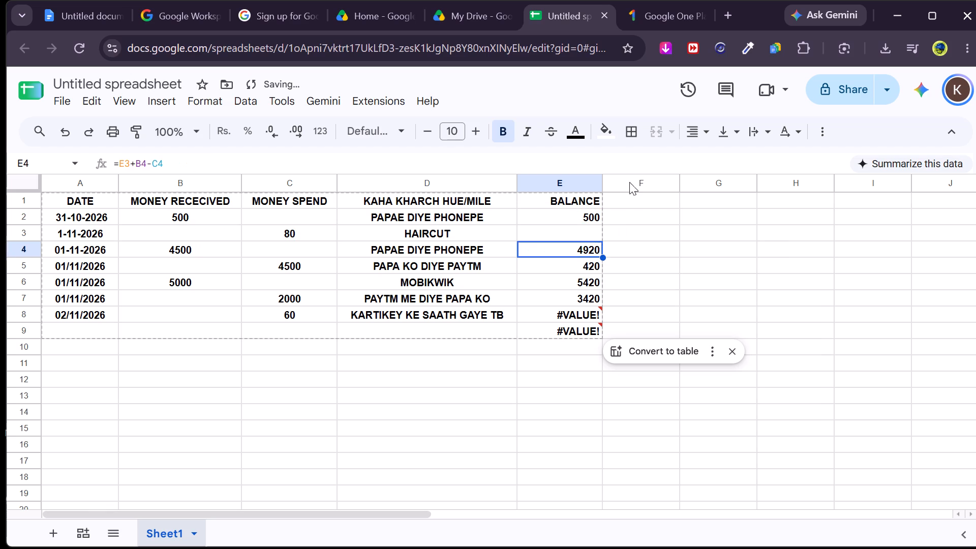
Fill the new balance formula from E3 down the column to E13.
{"action": "left_click", "coordinate": [599, 233]}
{"action": "left_click_drag", "start_coordinate": [600, 240], "coordinate": [648, 402]}
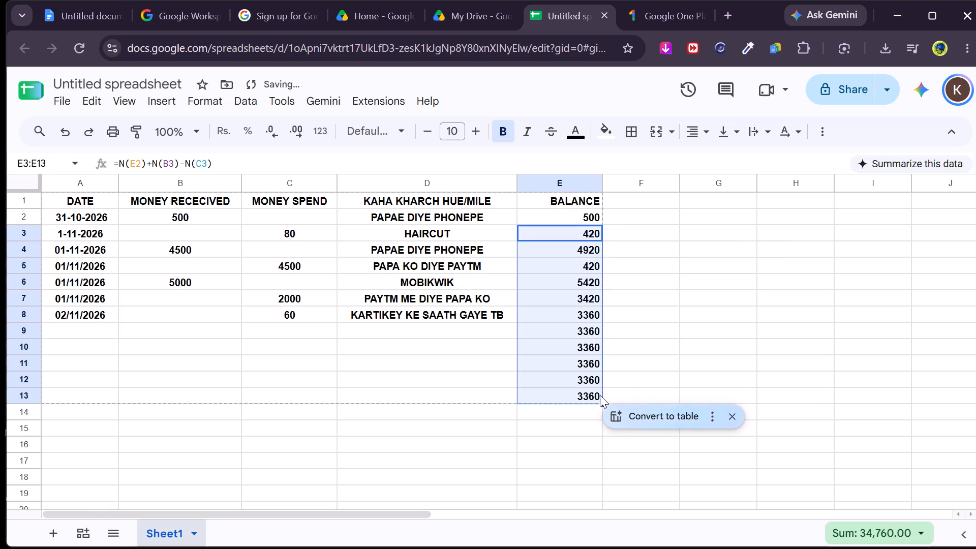
{"action": "left_click", "coordinate": [745, 232]}
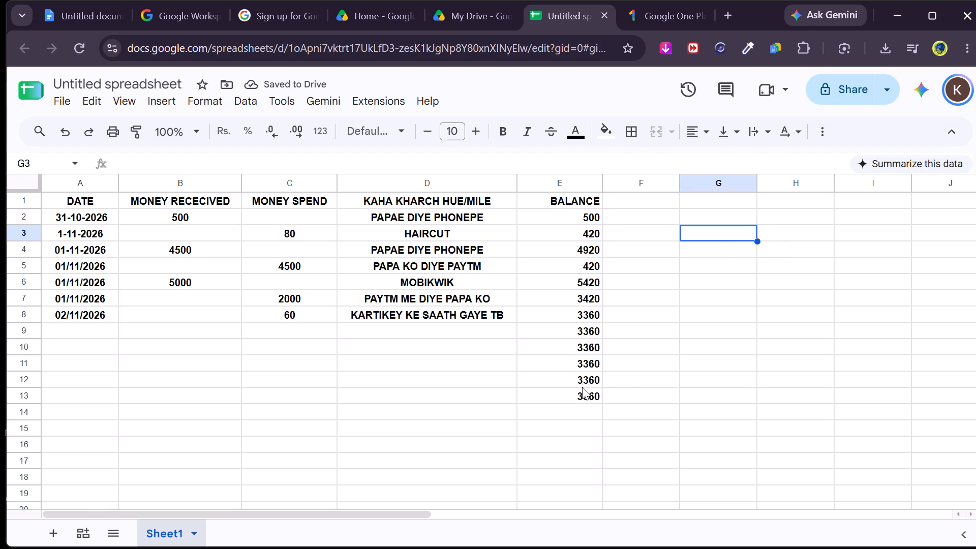
Extend the balance formula from E13 down the column to E61.
{"action": "left_click", "coordinate": [594, 399]}
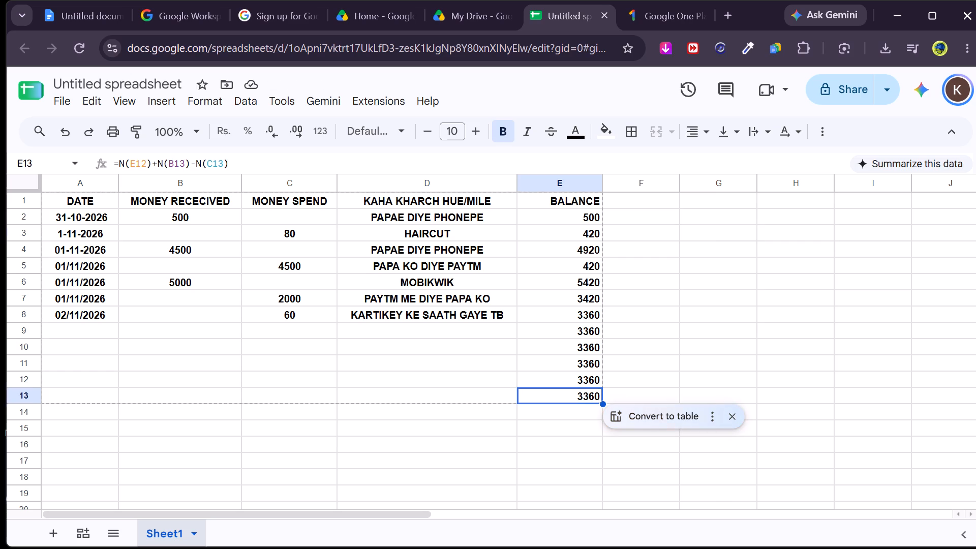
{"action": "left_click_drag", "start_coordinate": [603, 401], "coordinate": [611, 547]}
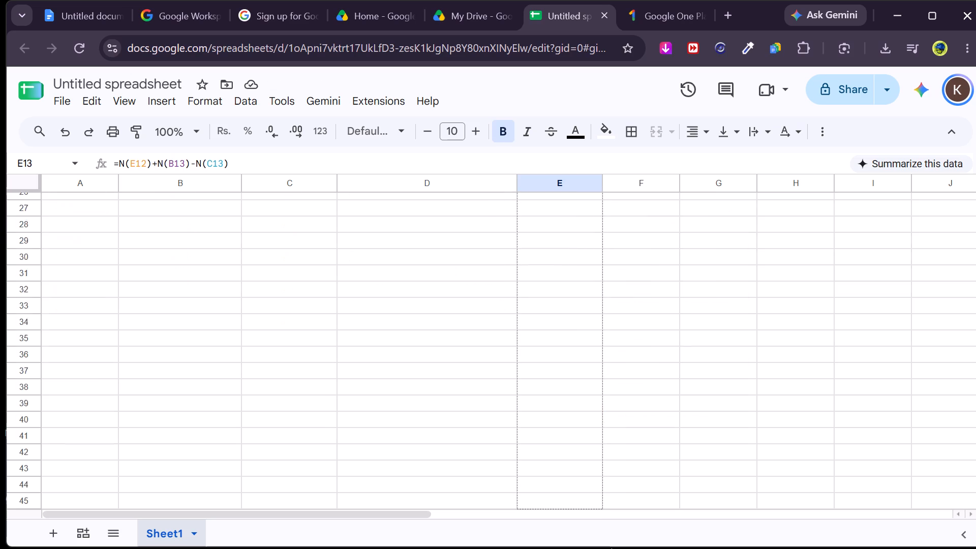
{"action": "left_click_drag", "start_coordinate": [611, 547], "coordinate": [616, 486]}
{"action": "scroll", "coordinate": [616, 485], "scroll_direction": "up", "scroll_amount": 6}
{"action": "scroll", "coordinate": [306, 367], "scroll_direction": "up", "scroll_amount": 6}
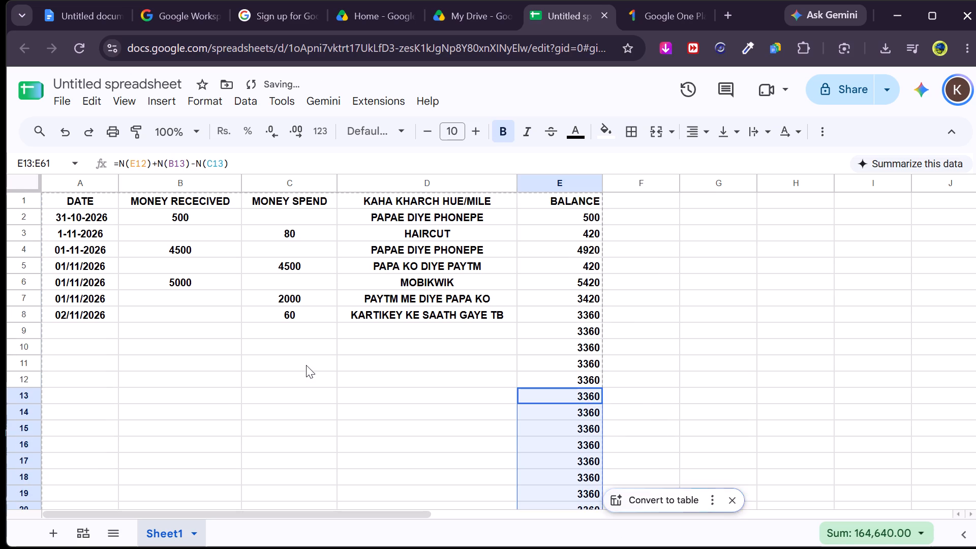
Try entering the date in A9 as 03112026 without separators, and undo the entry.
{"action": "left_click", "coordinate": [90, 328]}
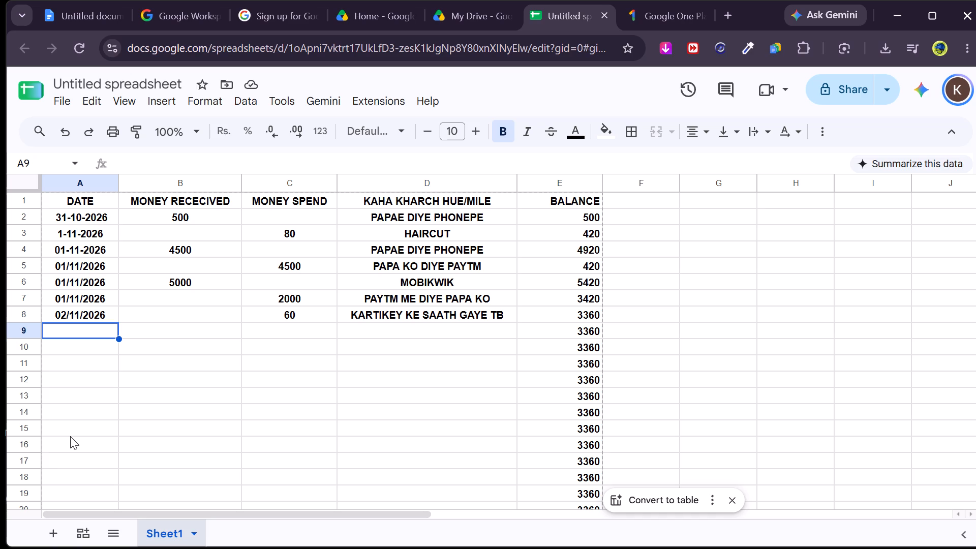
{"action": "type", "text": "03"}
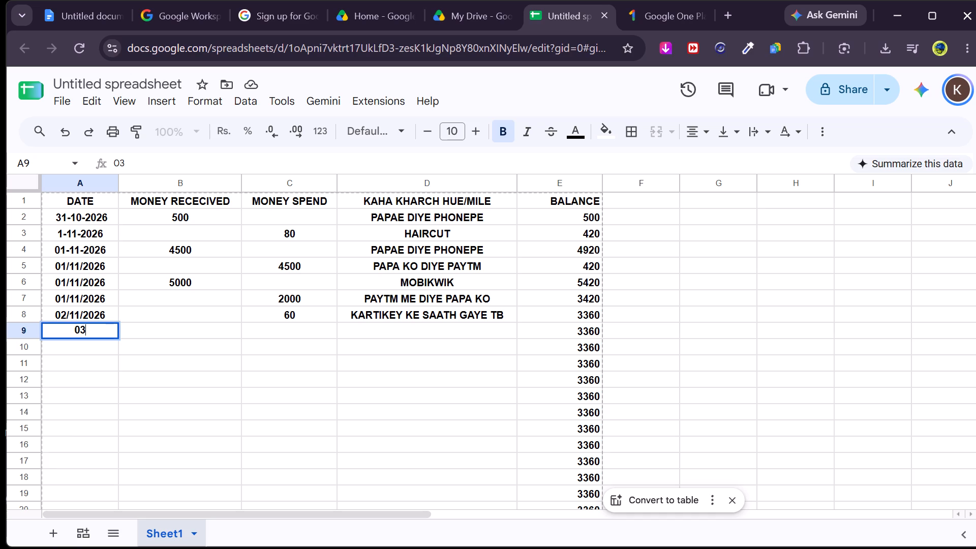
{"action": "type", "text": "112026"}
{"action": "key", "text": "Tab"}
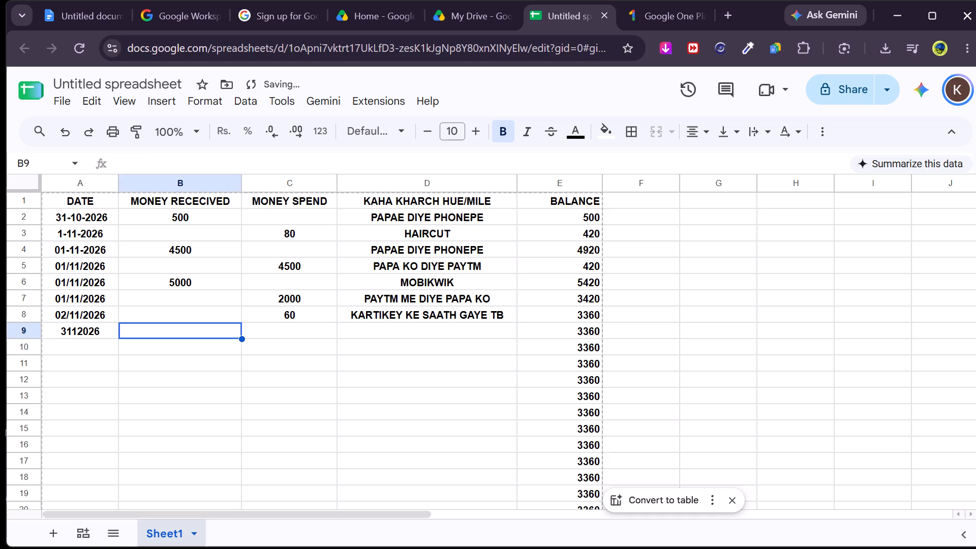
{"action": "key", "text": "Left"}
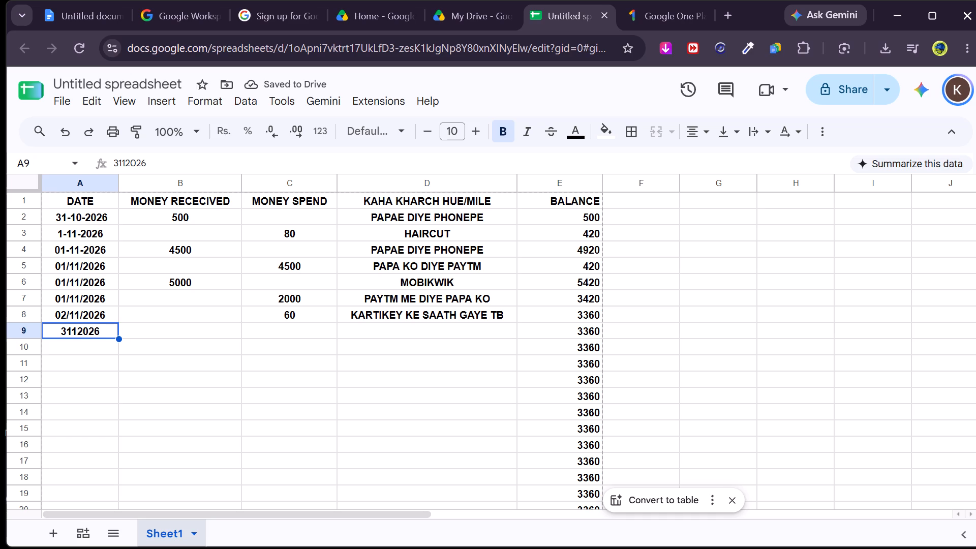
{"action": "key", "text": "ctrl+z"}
Enter the date 03-11-2026 in A9 and a spent amount of 2000 in C9.
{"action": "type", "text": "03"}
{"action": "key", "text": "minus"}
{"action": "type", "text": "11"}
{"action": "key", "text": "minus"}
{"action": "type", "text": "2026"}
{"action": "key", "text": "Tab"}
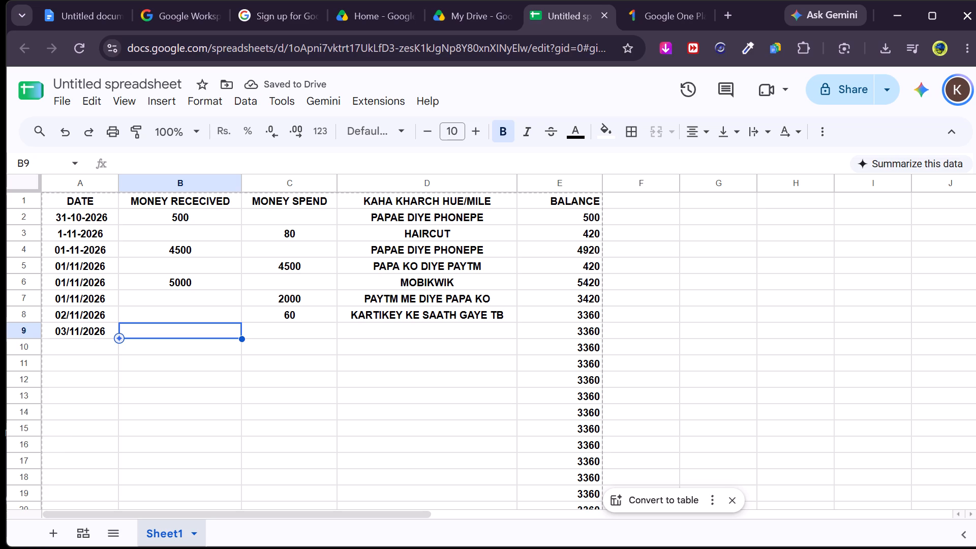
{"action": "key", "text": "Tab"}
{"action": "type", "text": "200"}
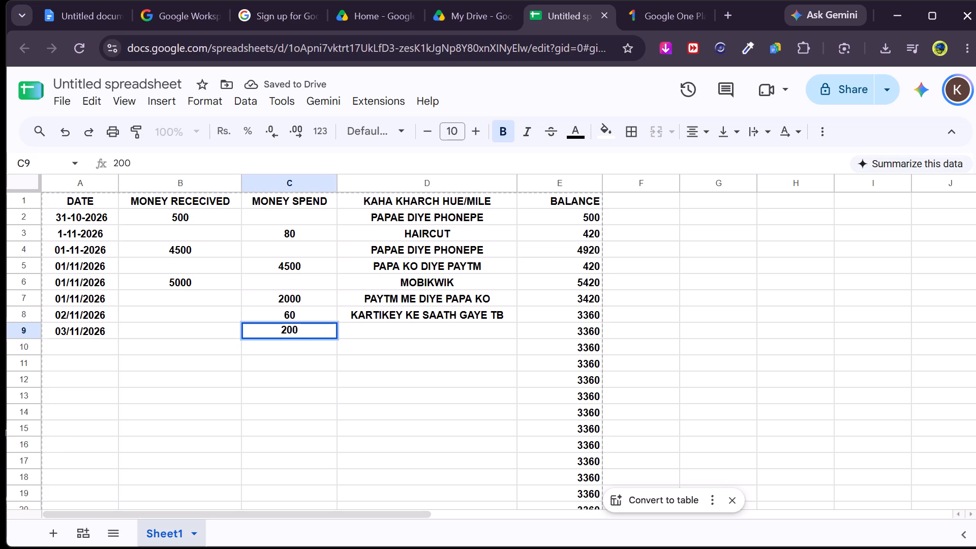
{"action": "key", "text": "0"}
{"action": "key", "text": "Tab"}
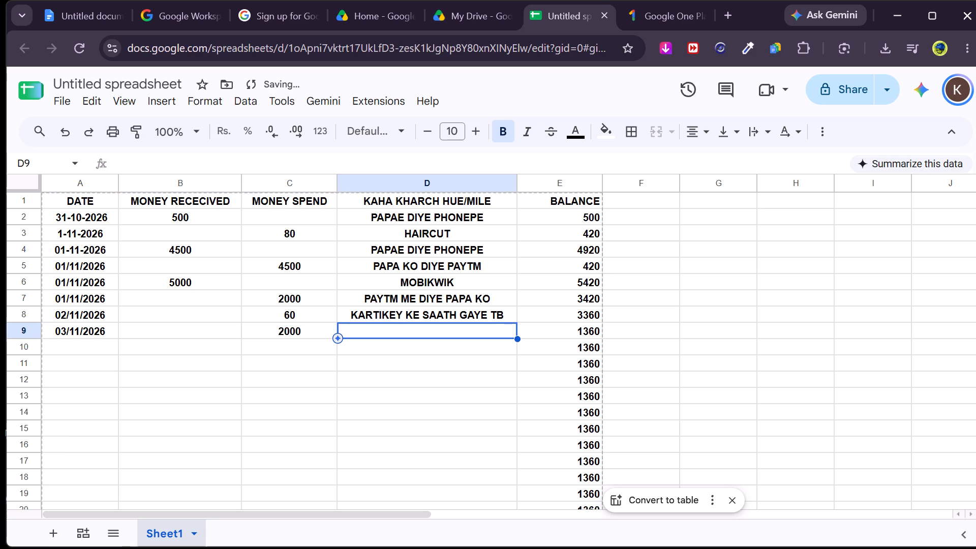
Enter the description PAPA KO DIYE PHONEPE in D9, replacing the suggested PAYTM ending.
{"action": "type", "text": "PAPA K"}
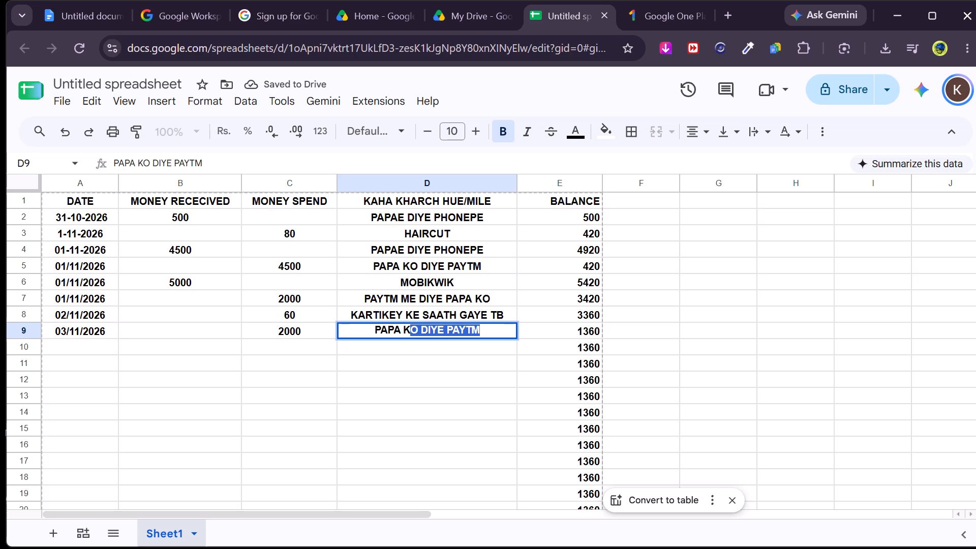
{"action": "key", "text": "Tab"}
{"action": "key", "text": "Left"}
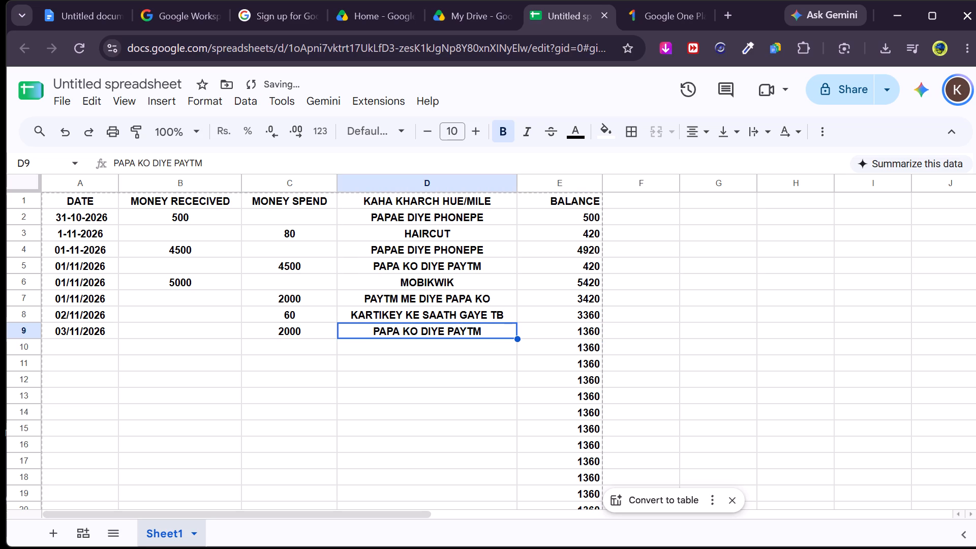
{"action": "double_click", "coordinate": [480, 331]}
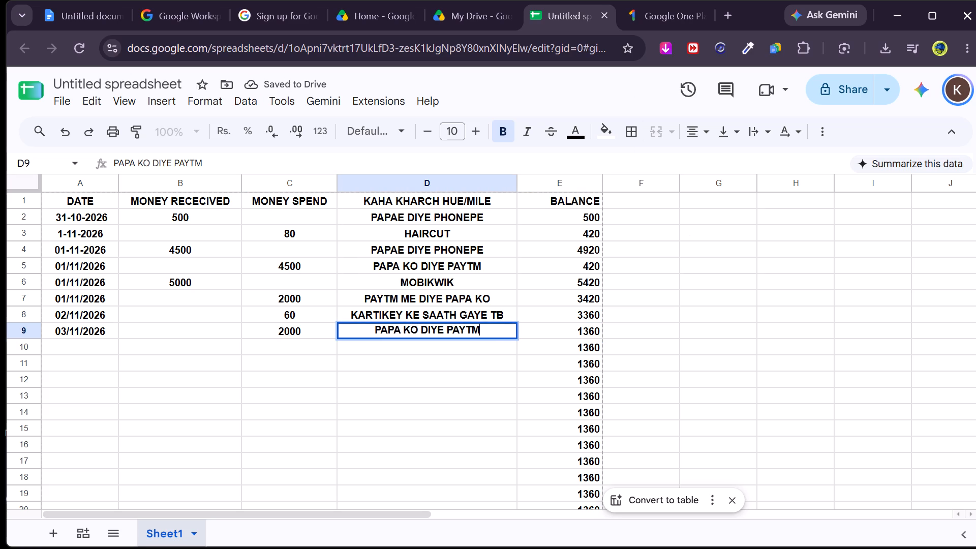
{"action": "key", "text": "BackSpace"}
{"action": "key", "text": "BackSpace"}
{"action": "key", "text": "BackSpace"}
{"action": "key", "text": "BackSpace"}
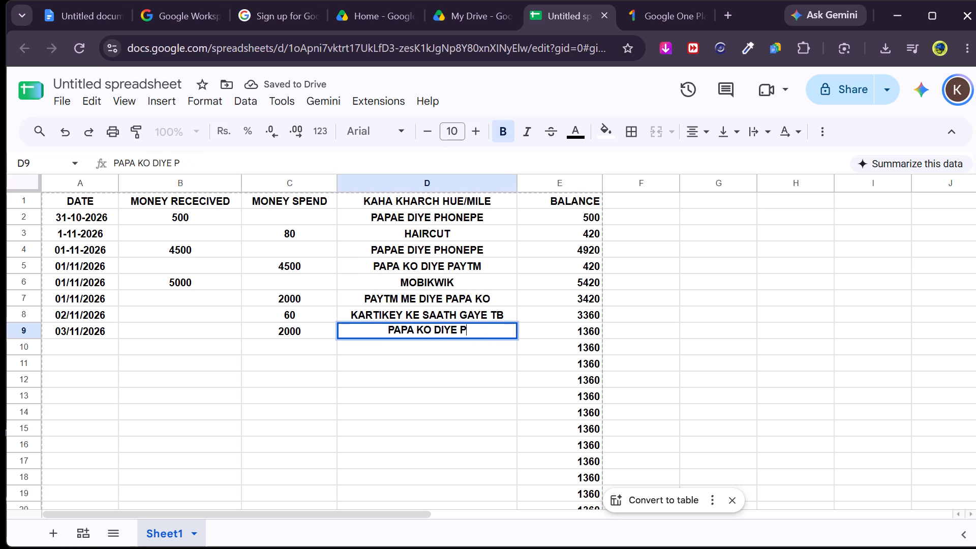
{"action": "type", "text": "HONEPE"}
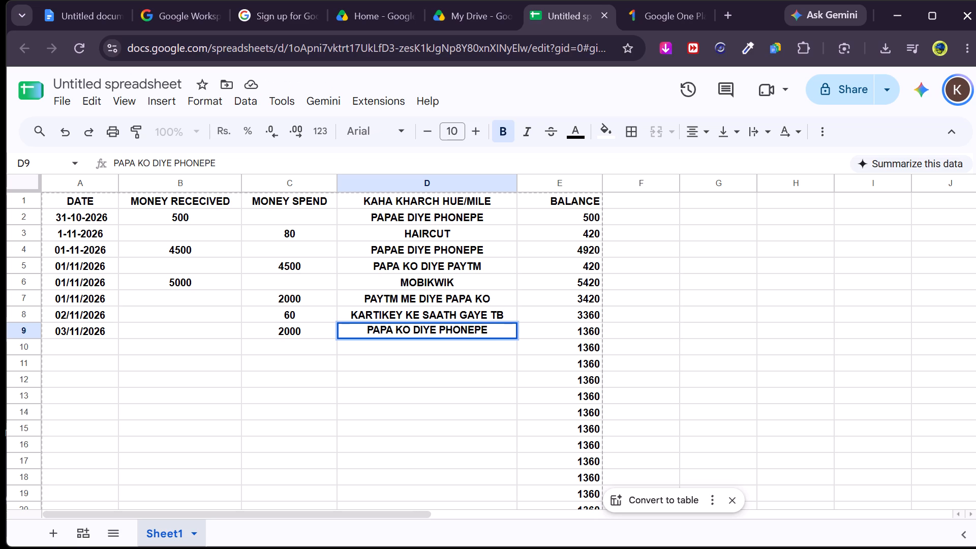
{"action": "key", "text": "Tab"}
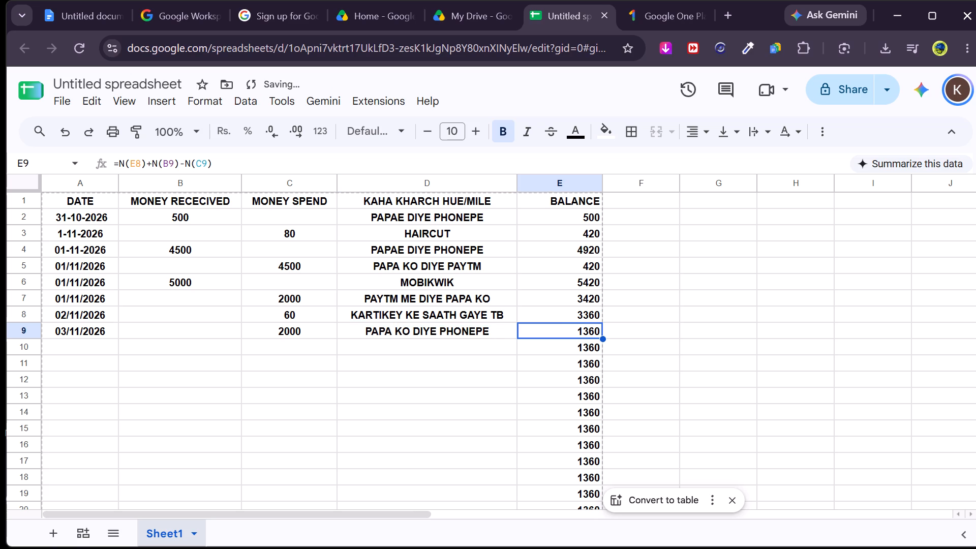
Enter the date 03-11-2026 in A10 to start the following transaction row.
{"action": "left_click", "coordinate": [60, 345]}
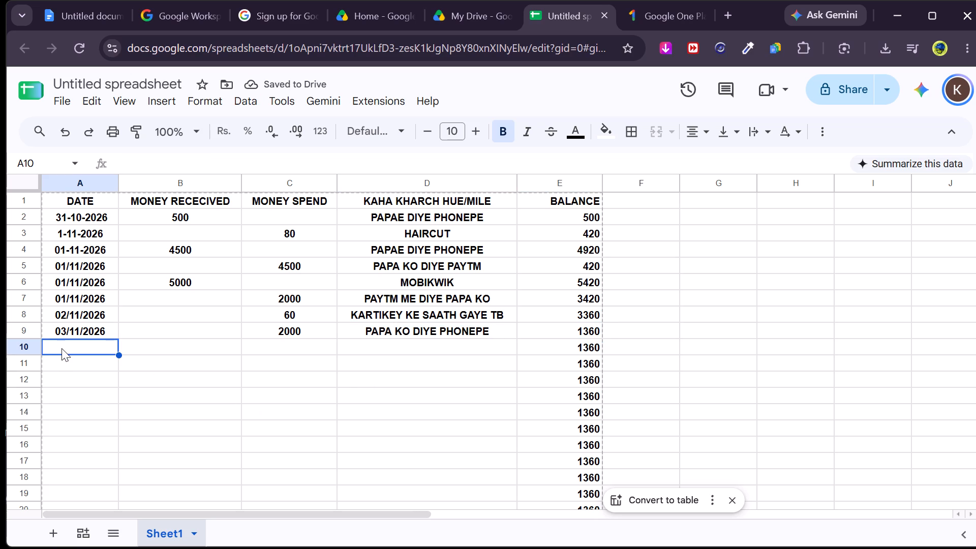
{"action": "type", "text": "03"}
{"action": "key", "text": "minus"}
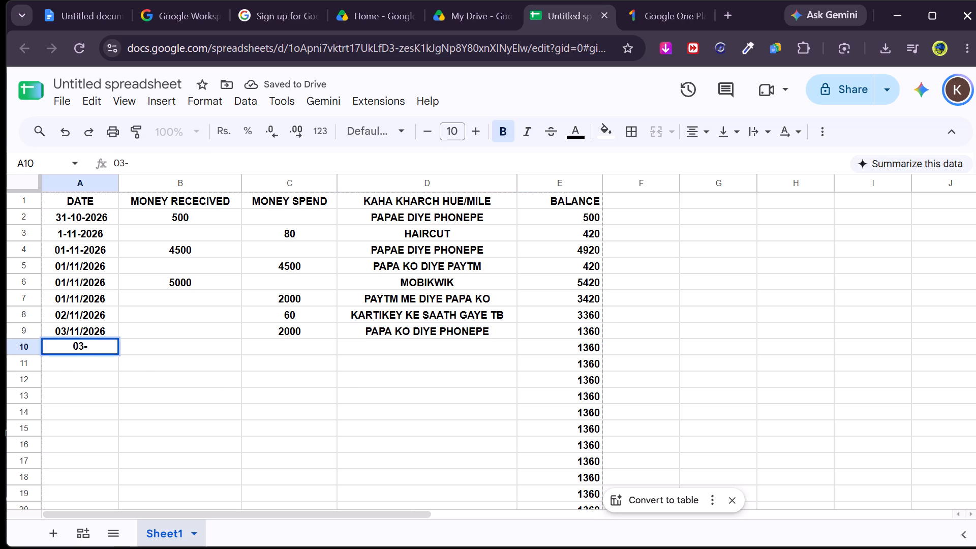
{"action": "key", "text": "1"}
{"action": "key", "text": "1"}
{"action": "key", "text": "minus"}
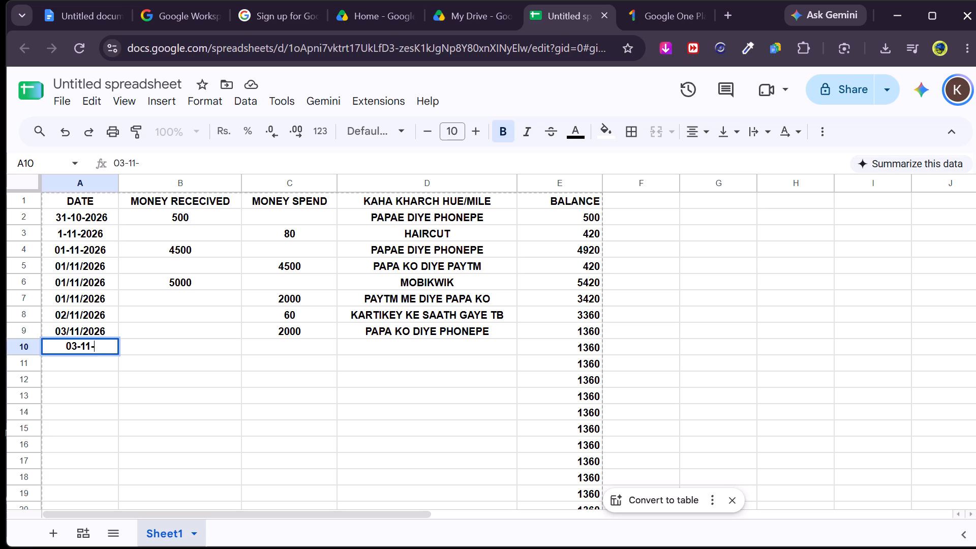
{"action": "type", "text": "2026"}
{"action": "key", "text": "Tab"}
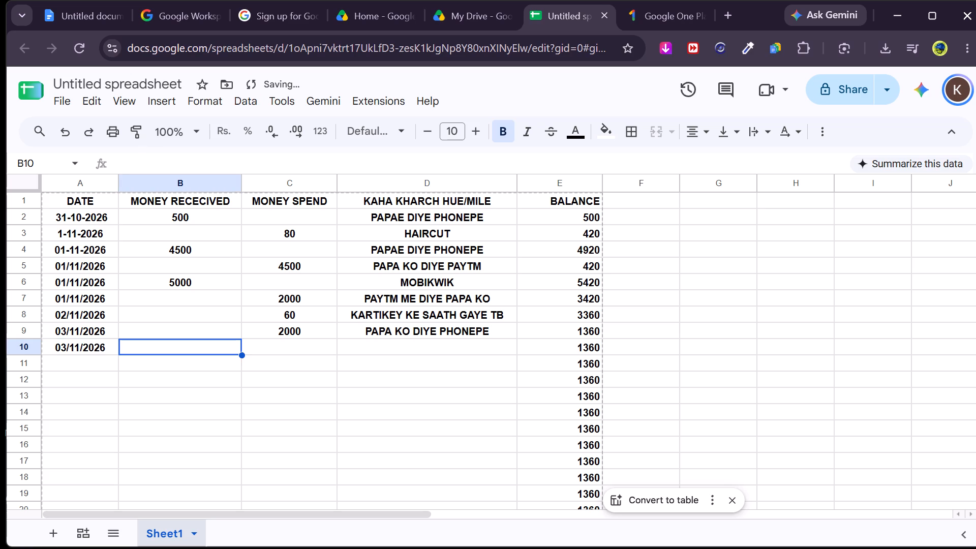
Enter a spent amount of 30 in C10 and correct it to 40.
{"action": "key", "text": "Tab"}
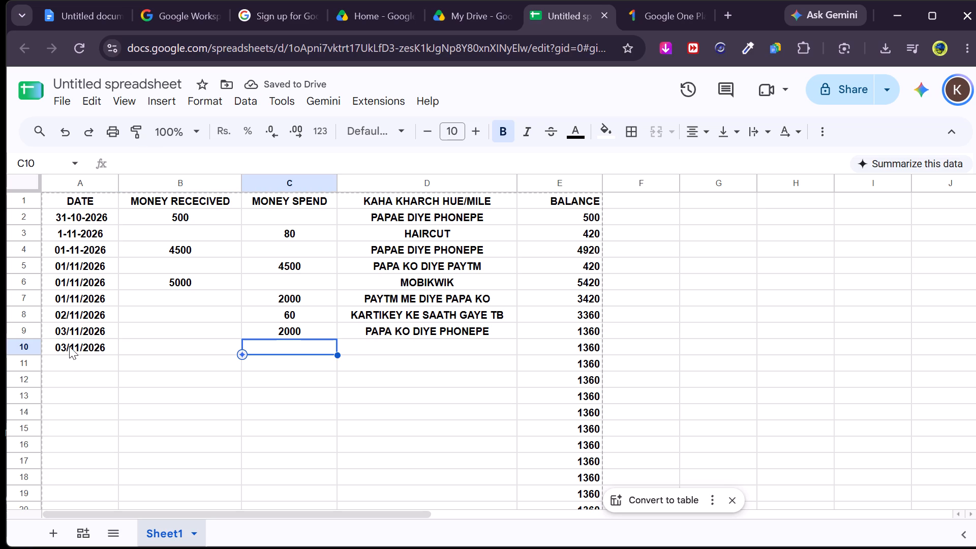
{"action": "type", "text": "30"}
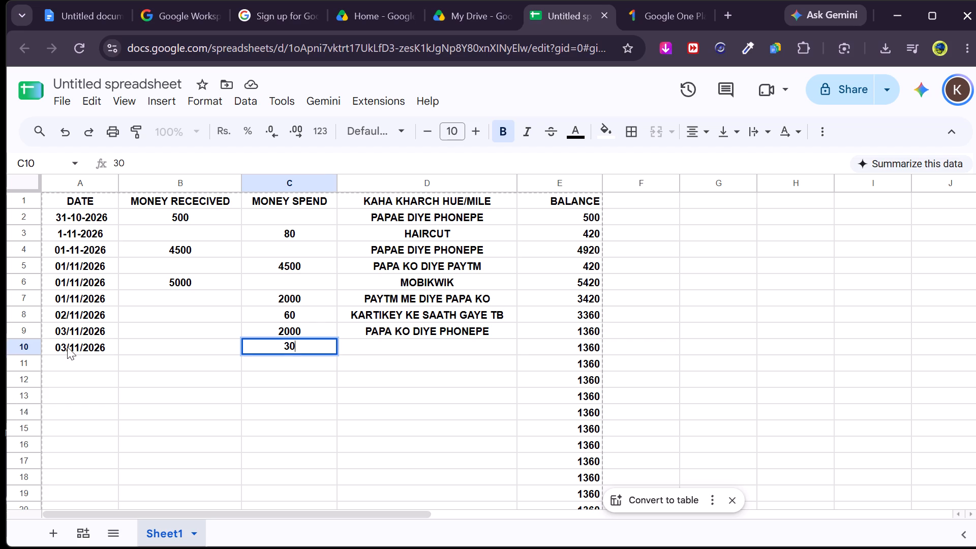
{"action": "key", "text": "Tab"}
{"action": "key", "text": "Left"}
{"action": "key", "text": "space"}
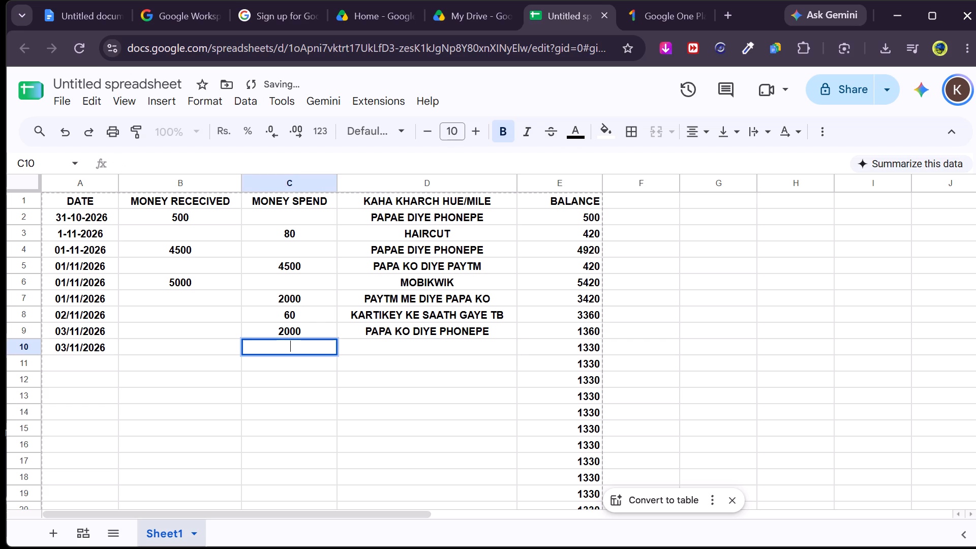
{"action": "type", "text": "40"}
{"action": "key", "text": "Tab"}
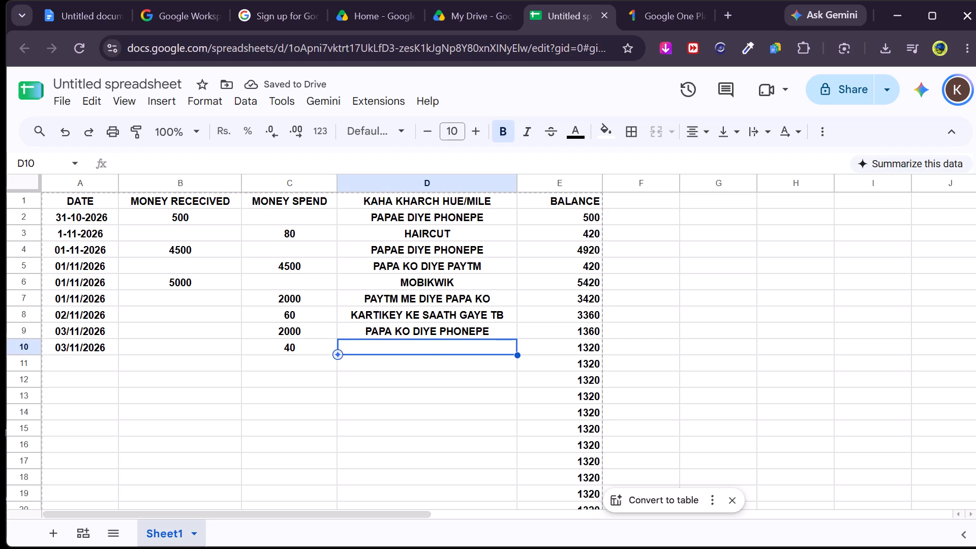
Enter the description BREAD in D10 for the 40 expense.
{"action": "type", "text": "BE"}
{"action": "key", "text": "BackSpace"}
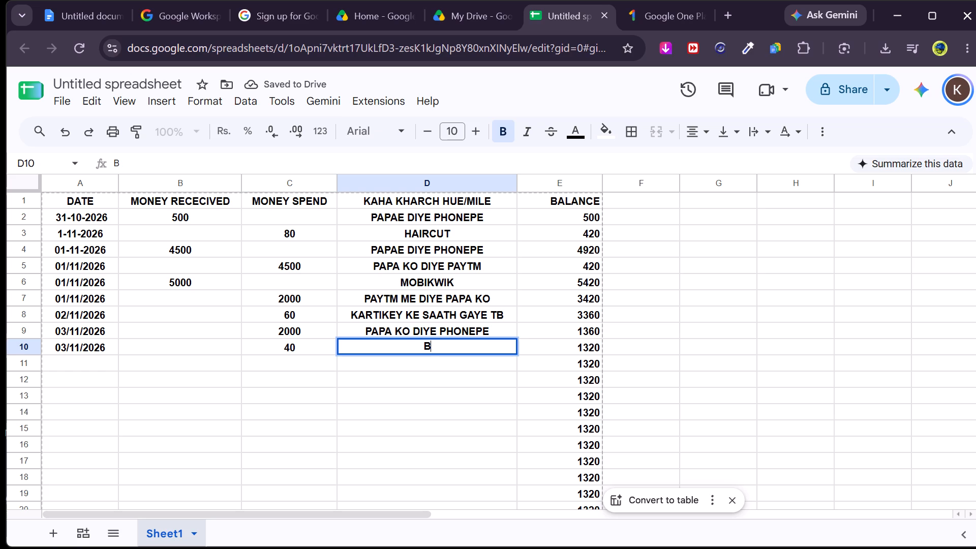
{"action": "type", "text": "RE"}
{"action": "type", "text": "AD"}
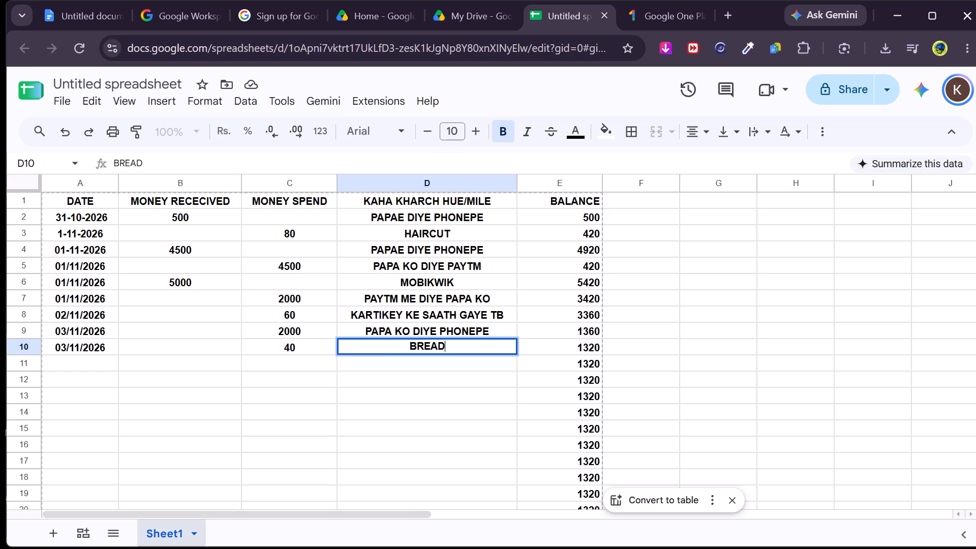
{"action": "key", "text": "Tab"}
Enter the date 03-11-2026 in A11 and a spent amount of 140 in C11.
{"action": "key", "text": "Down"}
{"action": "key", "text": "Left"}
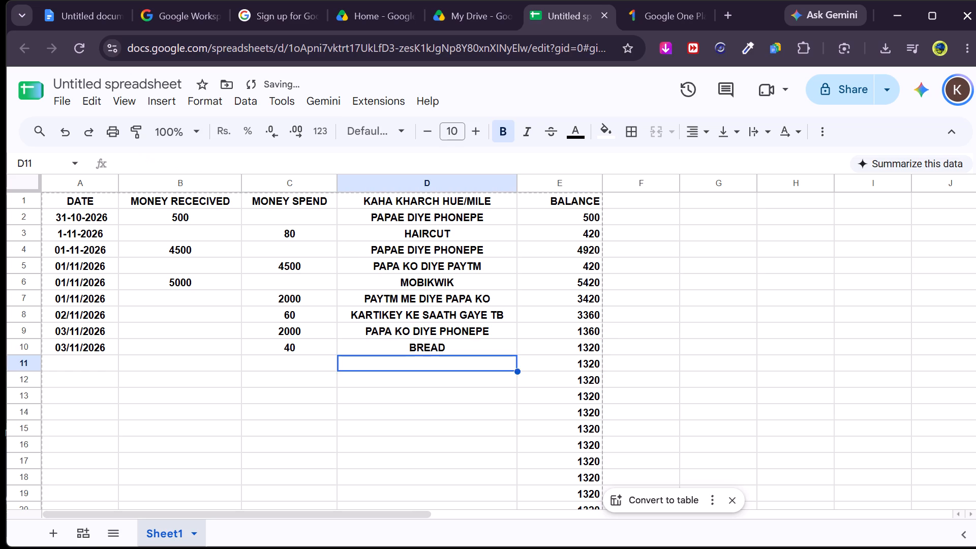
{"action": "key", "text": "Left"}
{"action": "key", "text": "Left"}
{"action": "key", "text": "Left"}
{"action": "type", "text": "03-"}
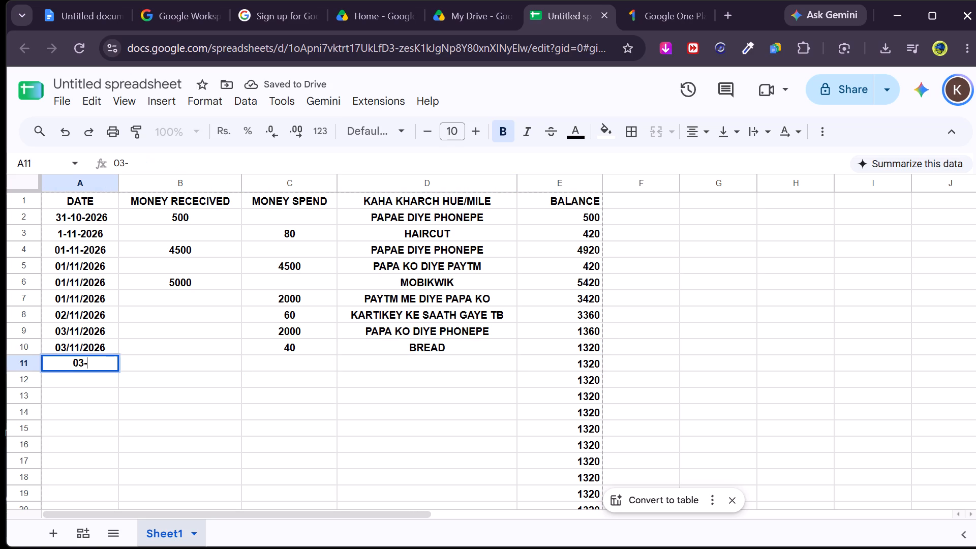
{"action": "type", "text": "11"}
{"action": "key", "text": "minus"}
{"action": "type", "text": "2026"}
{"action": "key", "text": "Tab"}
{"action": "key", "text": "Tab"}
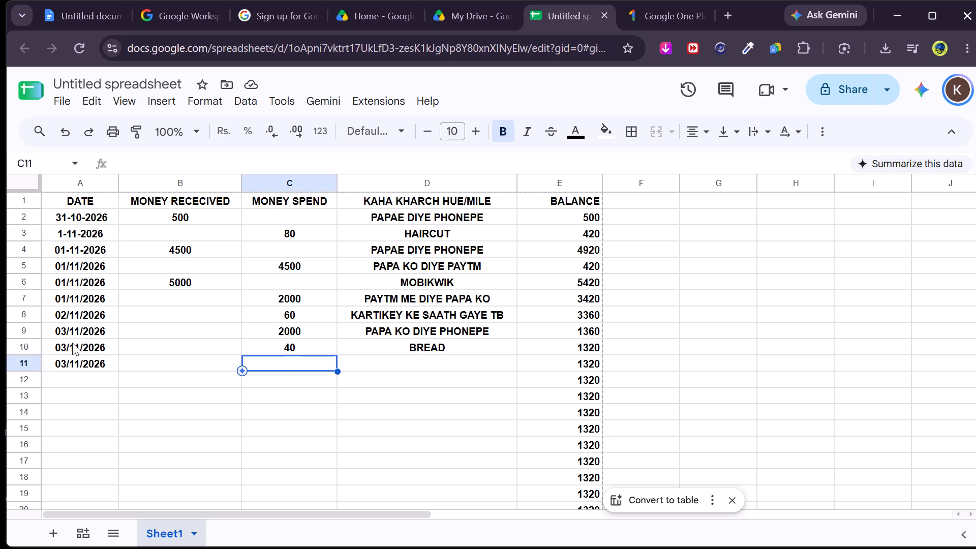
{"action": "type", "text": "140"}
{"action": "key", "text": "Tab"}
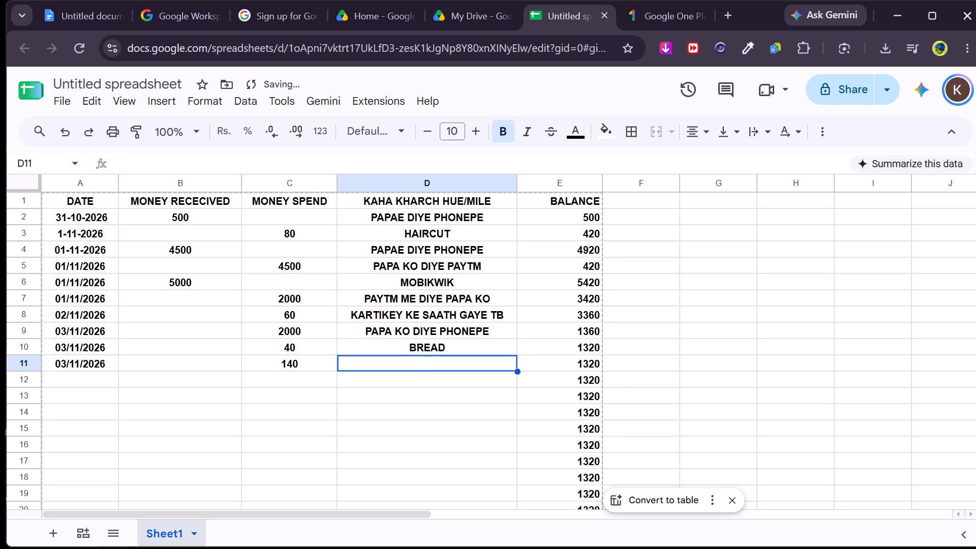
Enter the description CHOKA BAATI in D11 for the 140 expense.
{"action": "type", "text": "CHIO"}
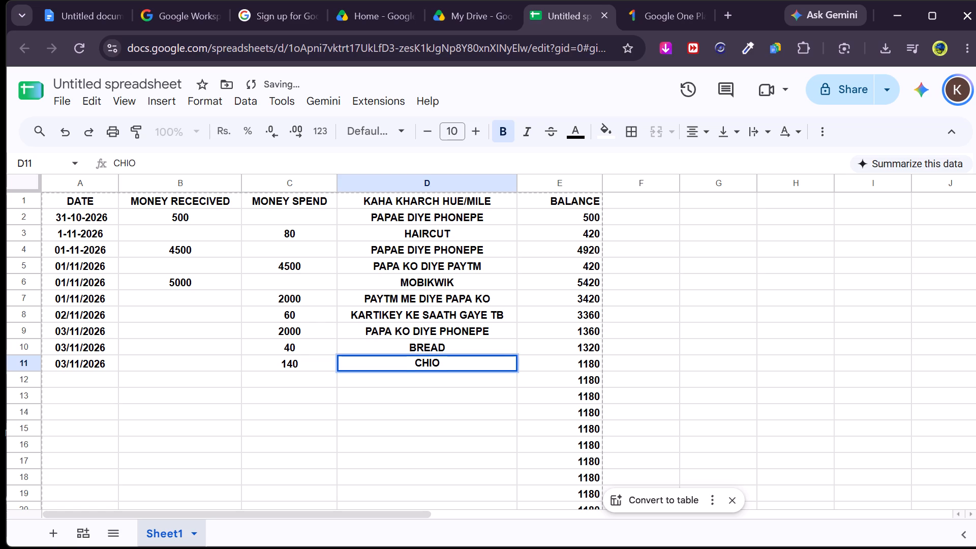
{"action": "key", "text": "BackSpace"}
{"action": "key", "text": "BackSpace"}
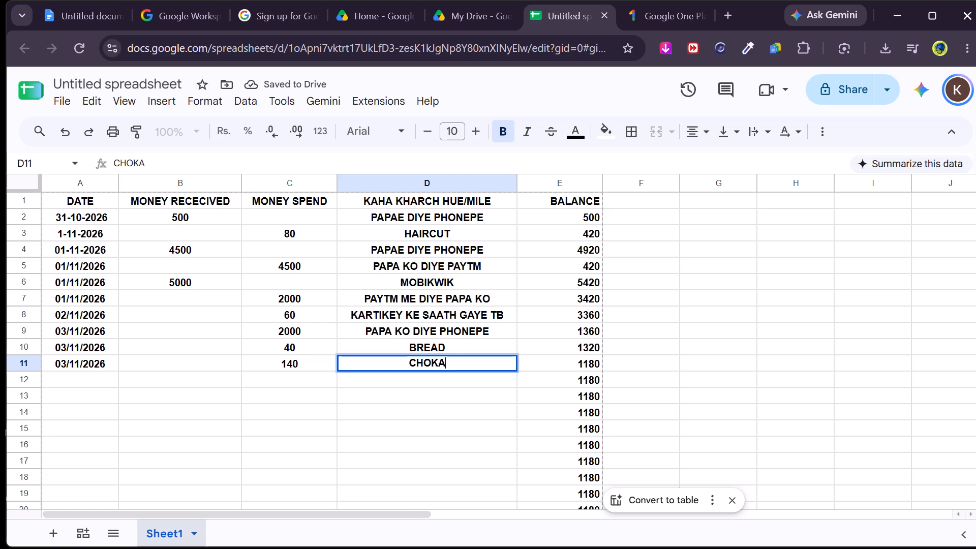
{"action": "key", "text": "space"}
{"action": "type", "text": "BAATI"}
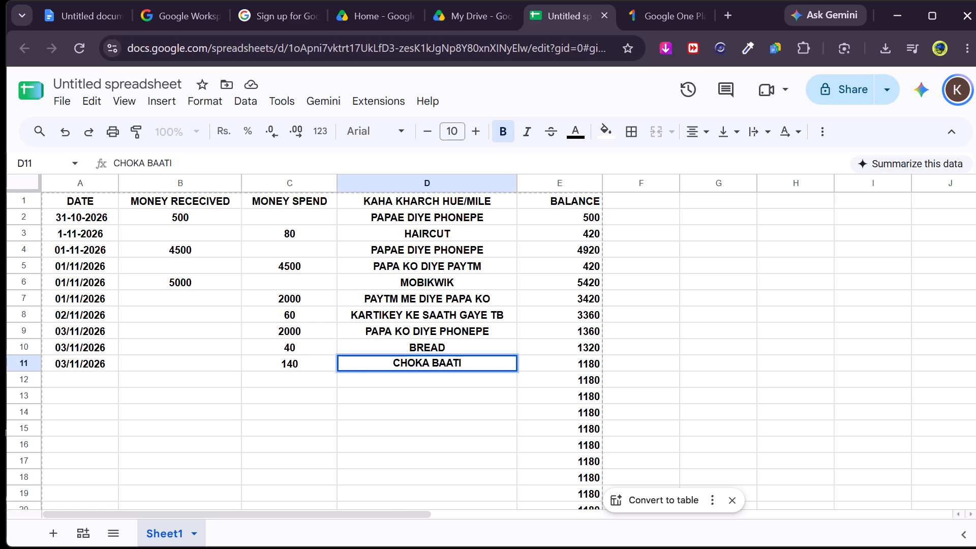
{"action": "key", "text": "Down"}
Enter the date 03-11-2026 in A12 to start another transaction row.
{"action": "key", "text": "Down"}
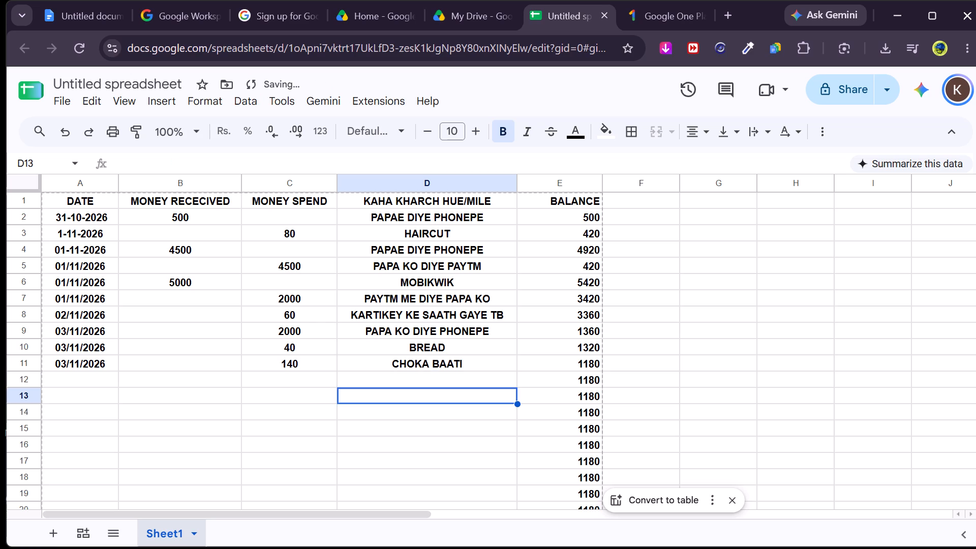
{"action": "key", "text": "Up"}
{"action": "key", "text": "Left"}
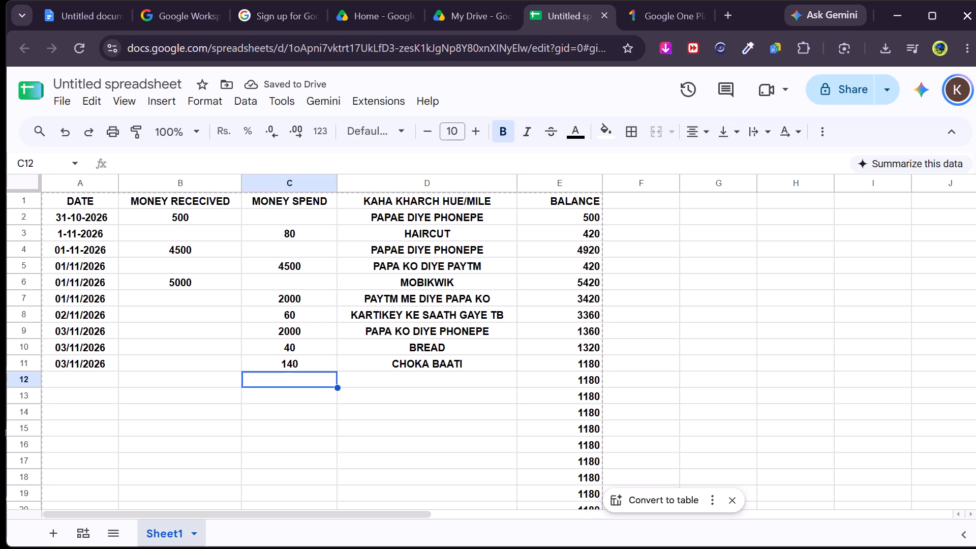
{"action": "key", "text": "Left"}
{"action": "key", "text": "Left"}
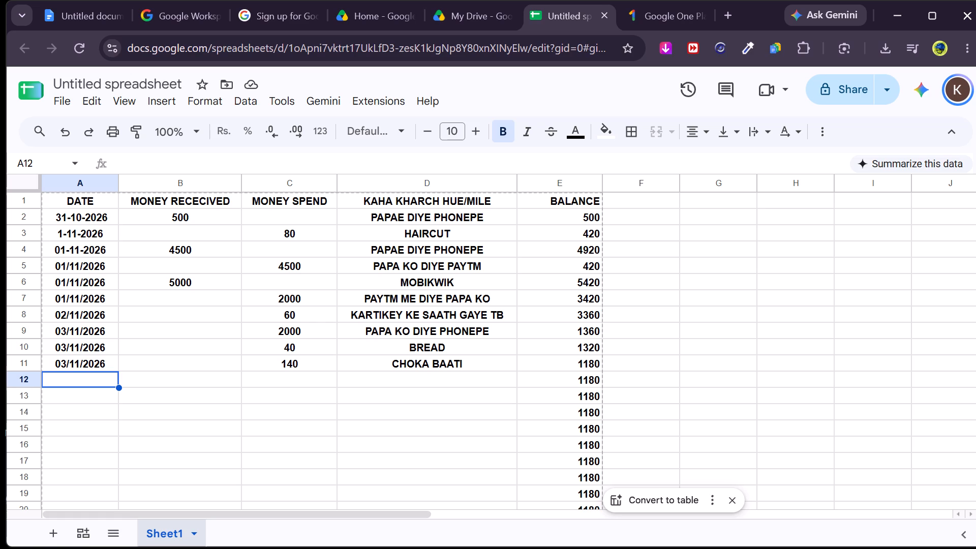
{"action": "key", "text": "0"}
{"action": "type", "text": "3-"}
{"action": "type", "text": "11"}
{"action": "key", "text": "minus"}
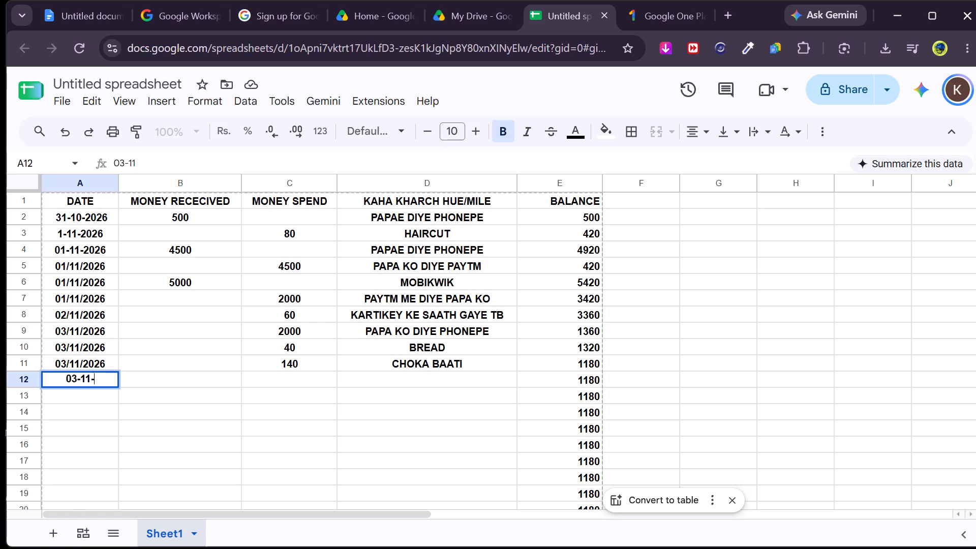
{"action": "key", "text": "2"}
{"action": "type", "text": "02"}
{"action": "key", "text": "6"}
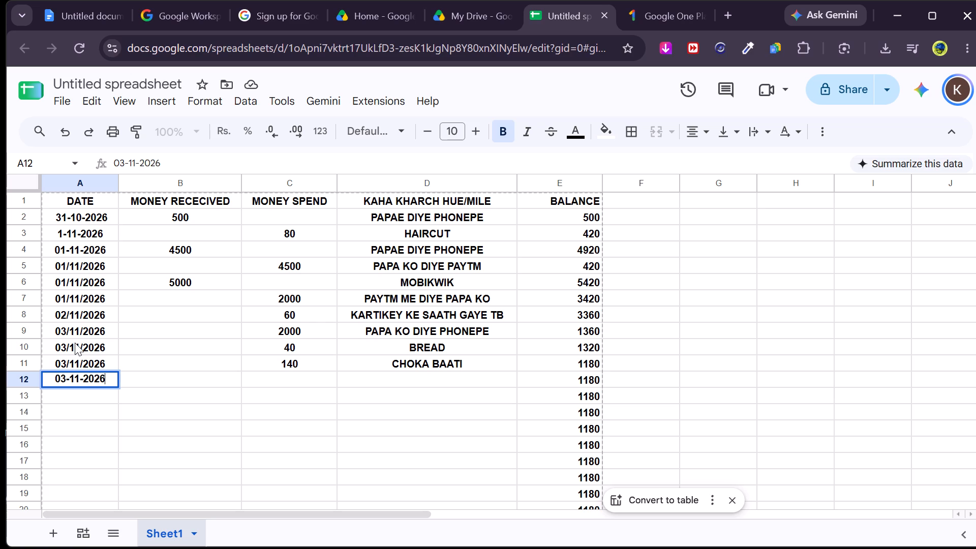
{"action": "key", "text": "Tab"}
Enter a spent amount of 900 in C12.
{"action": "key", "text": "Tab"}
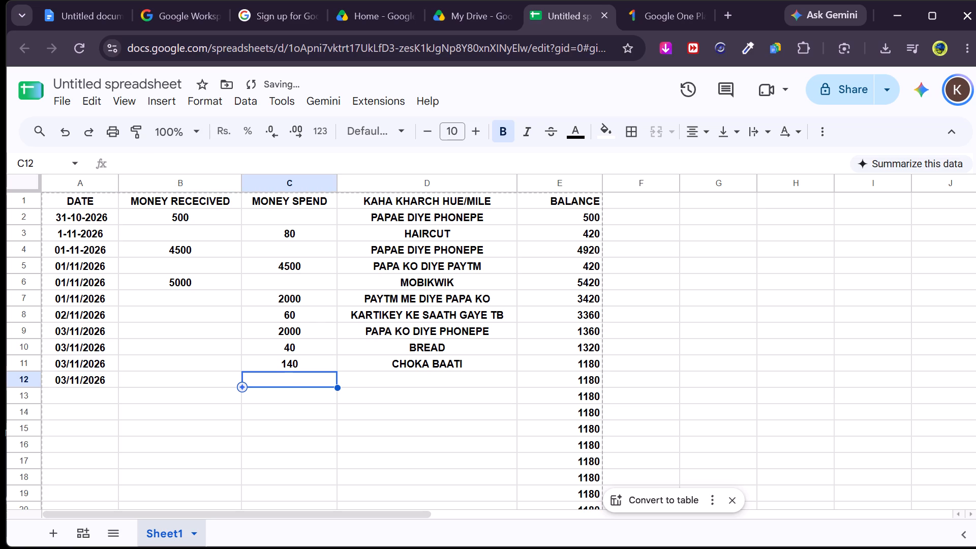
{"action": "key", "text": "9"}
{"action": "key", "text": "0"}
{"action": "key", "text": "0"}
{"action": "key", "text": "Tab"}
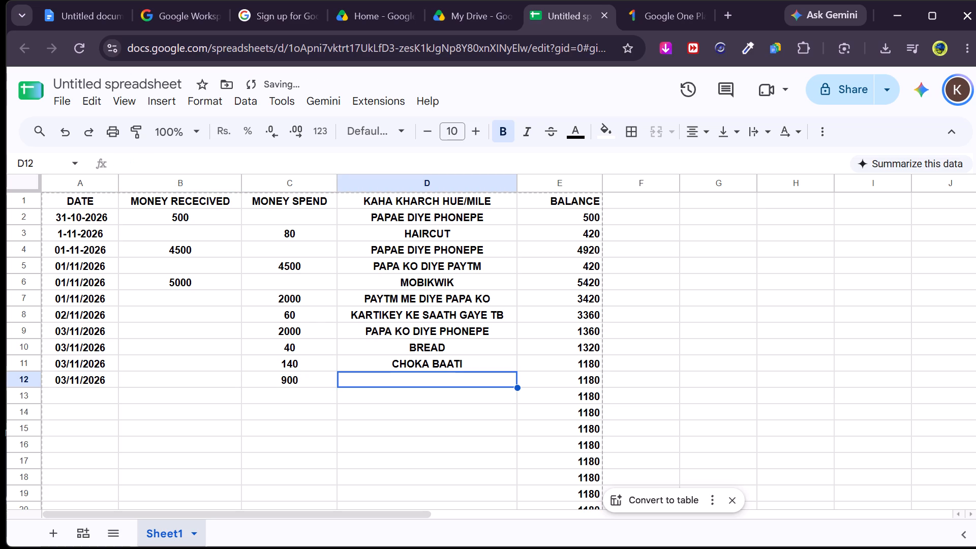
Enter the description in D12 as the payee's full name followed by ACTIVA, correcting the misspelled surname.
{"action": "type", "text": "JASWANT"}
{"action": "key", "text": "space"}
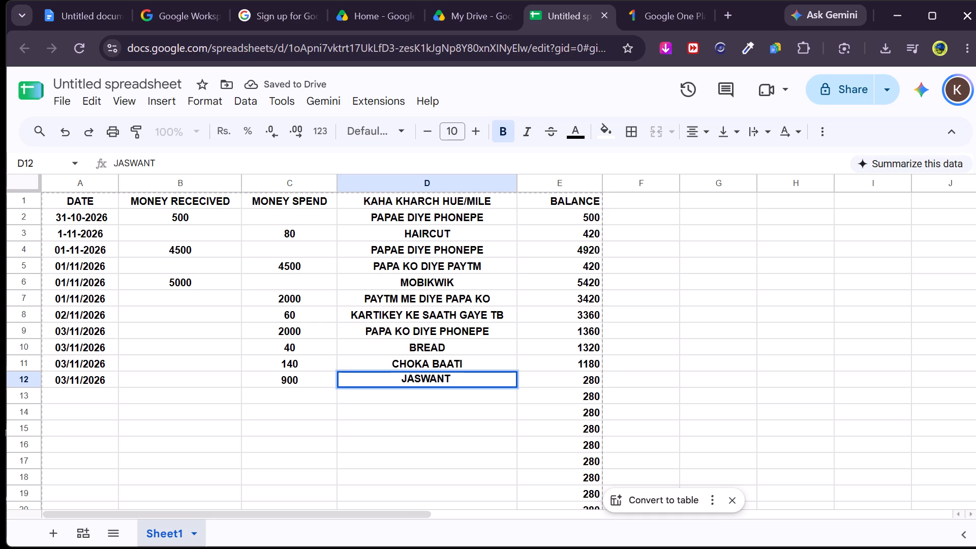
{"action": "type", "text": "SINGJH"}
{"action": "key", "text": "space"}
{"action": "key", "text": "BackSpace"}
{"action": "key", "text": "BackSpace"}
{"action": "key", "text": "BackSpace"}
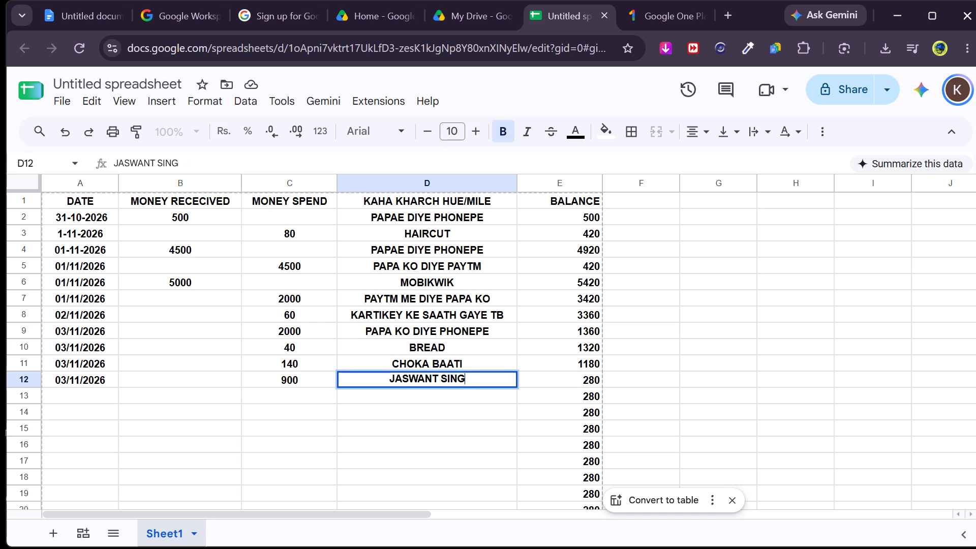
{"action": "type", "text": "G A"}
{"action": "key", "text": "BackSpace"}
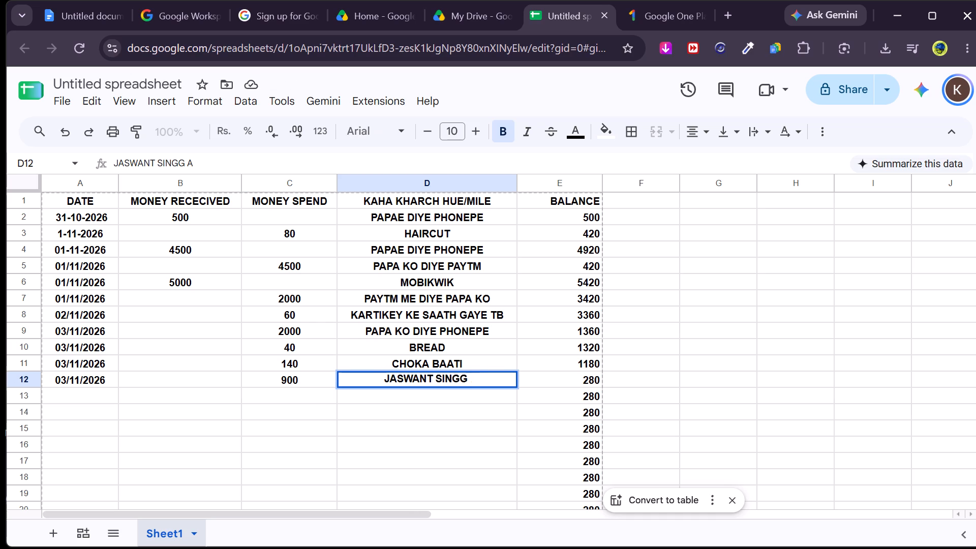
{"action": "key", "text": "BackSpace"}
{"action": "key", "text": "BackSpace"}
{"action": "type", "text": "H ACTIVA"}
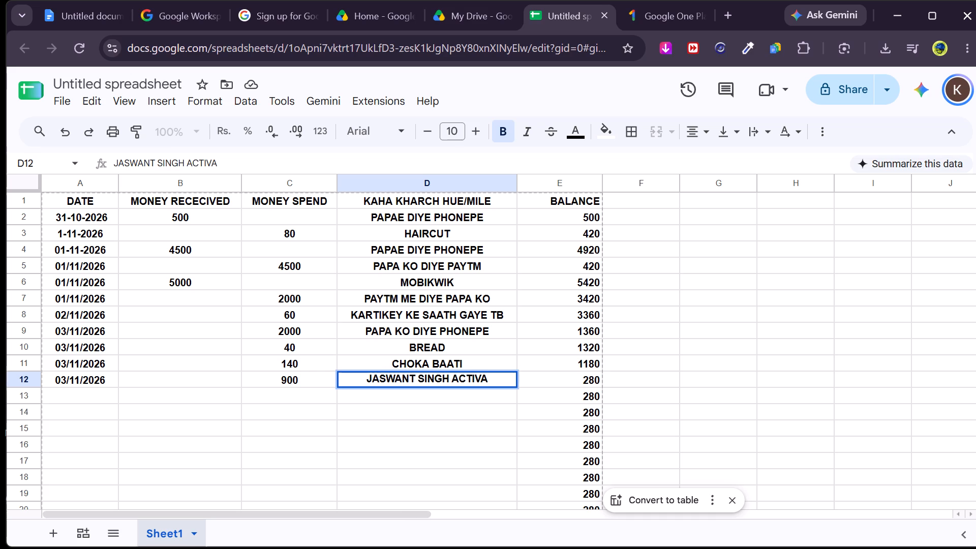
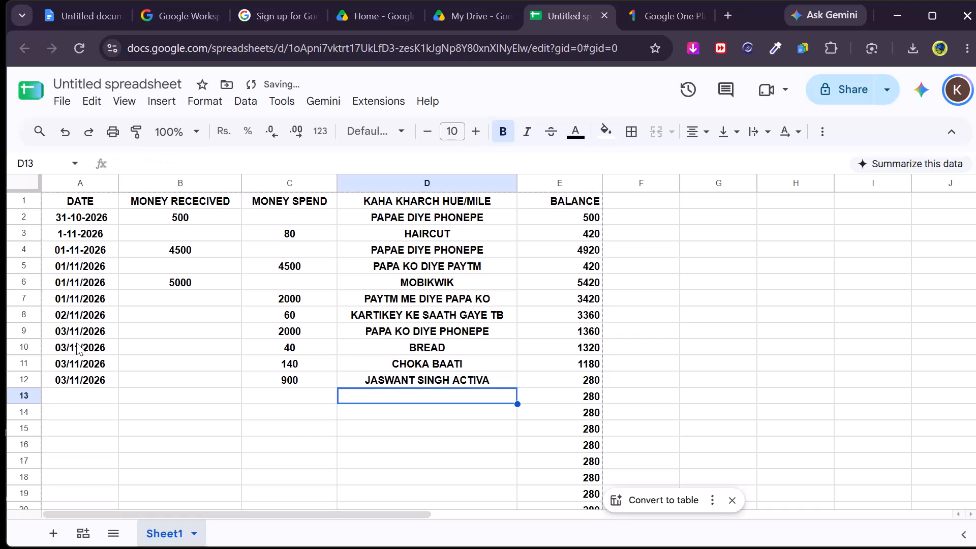
Enter the date 03-11-2026 in A13 to start another transaction row.
{"action": "key", "text": "Left"}
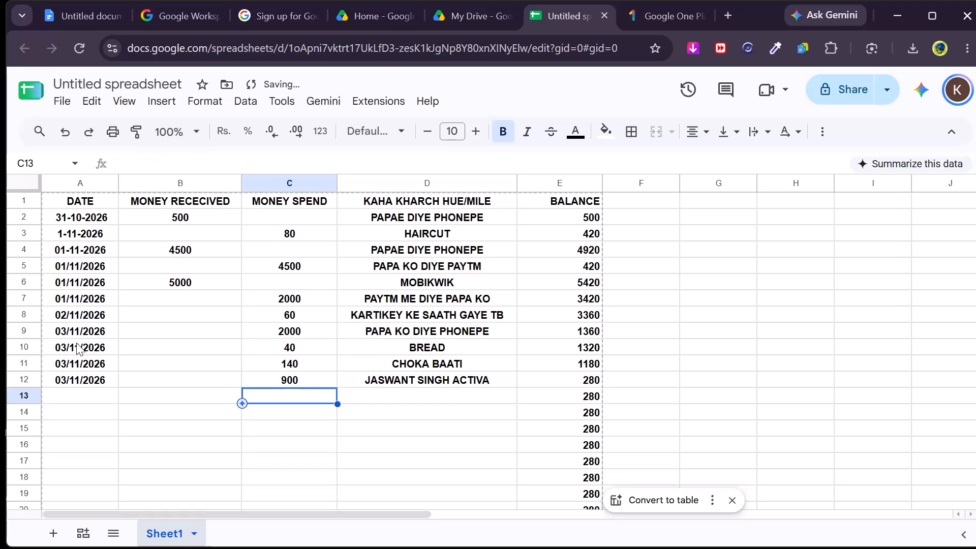
{"action": "key", "text": "Left"}
{"action": "key", "text": "Left"}
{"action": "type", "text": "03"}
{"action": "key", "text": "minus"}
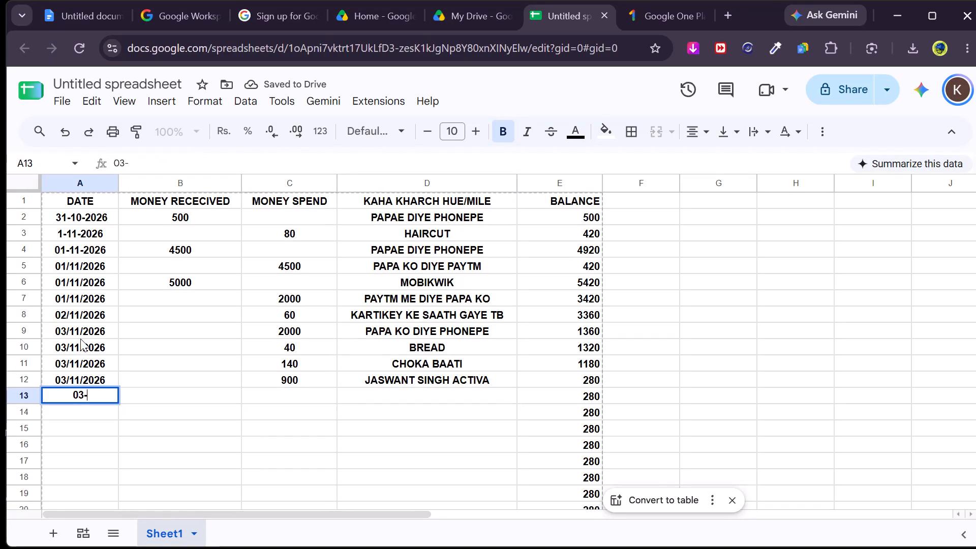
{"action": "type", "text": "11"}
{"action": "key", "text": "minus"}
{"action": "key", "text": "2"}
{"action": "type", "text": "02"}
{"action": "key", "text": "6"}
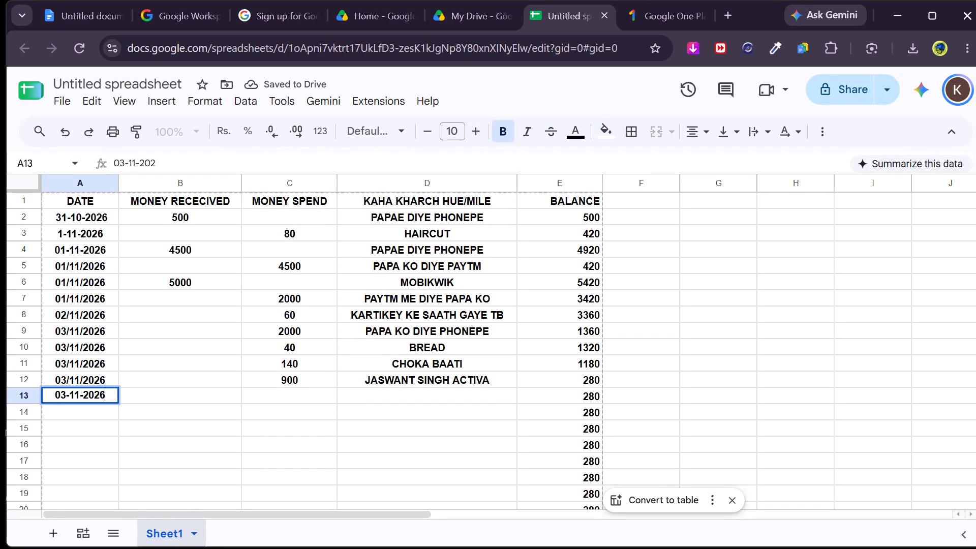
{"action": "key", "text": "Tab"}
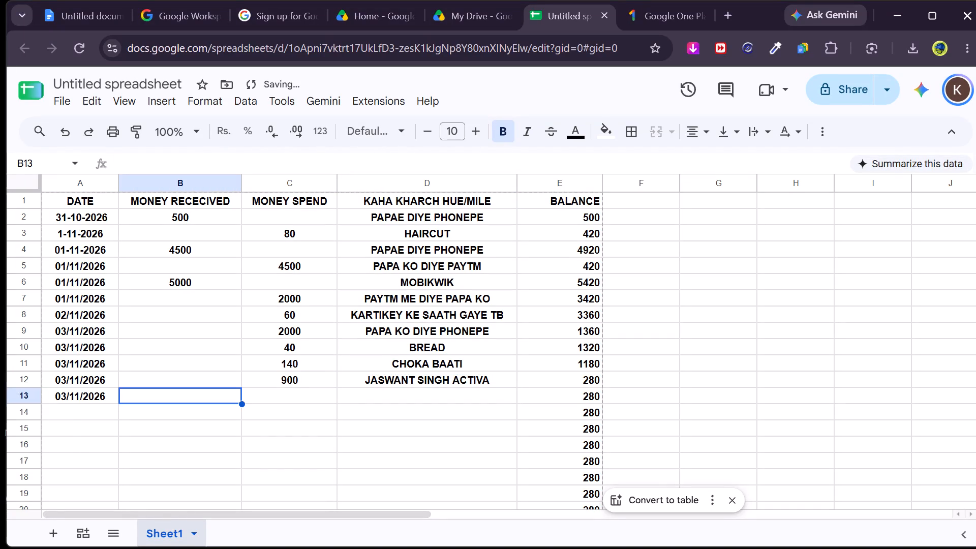
Record a spent amount of 100 in C13 with the description ACTIVA ME PETROL in D13.
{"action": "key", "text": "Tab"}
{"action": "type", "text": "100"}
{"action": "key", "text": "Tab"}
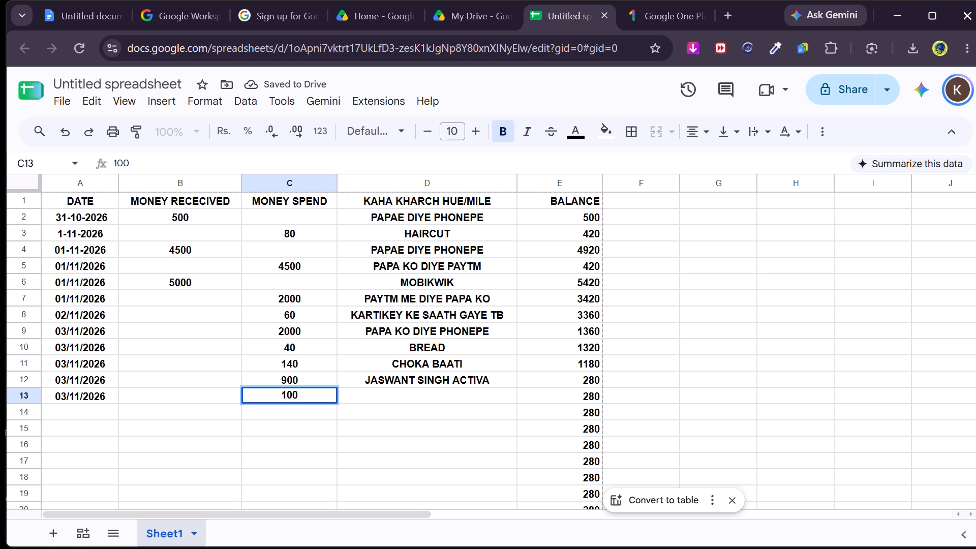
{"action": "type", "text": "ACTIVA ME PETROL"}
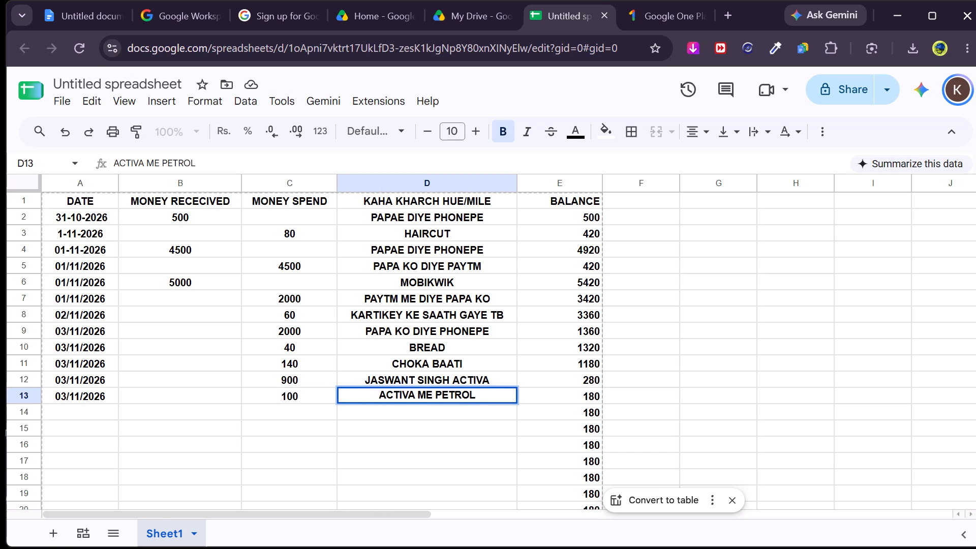
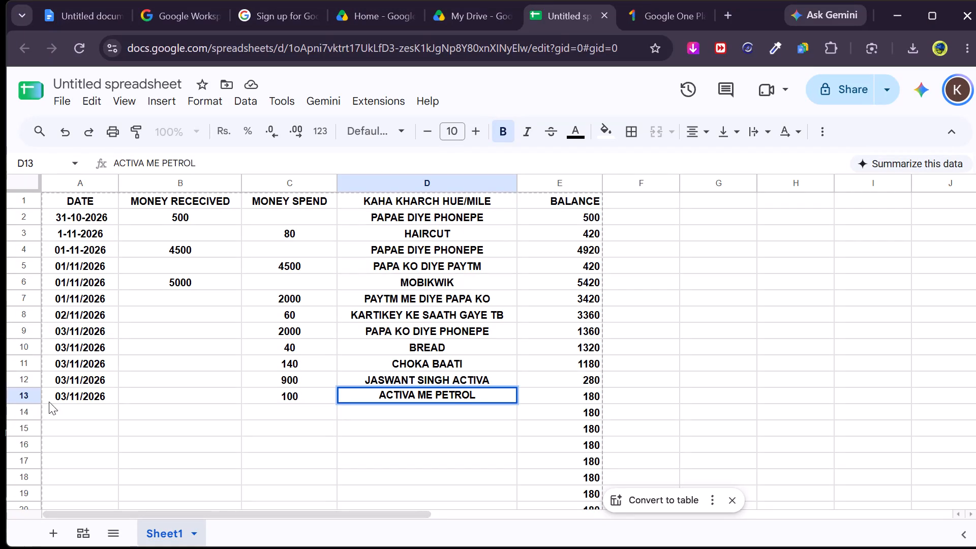
Select the date cell A14 to start the next transaction row.
{"action": "left_click", "coordinate": [53, 410]}
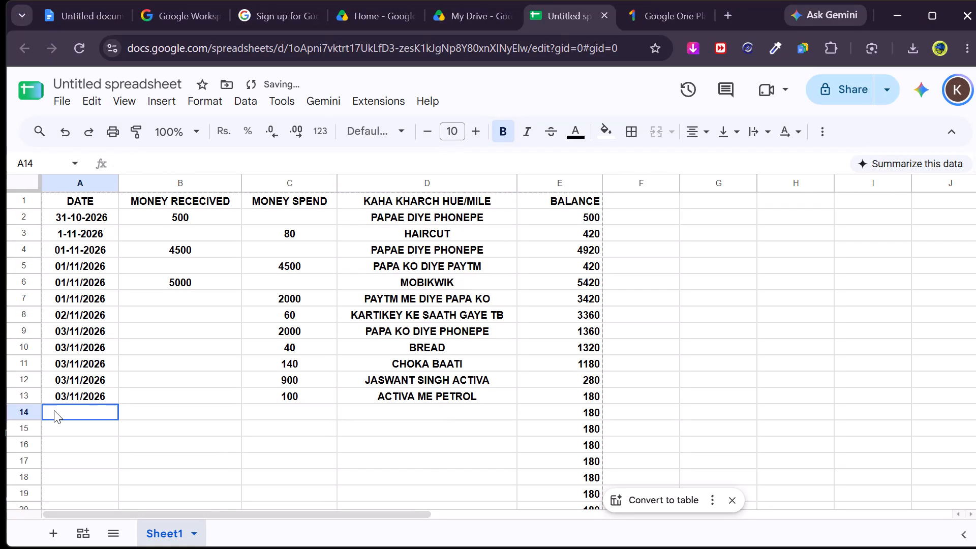
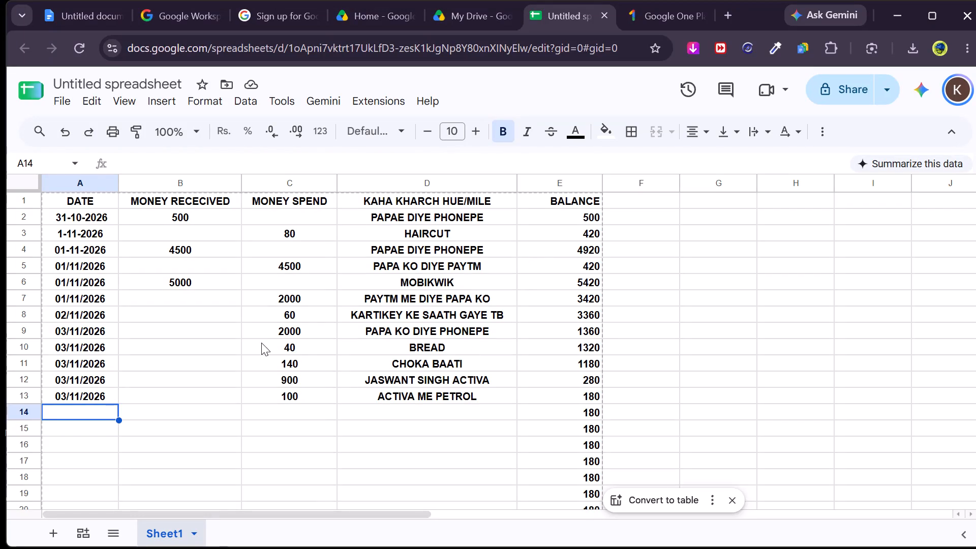
Replace row 7's description with KHAYA and set its money spent amount to 20.
{"action": "left_click", "coordinate": [447, 300]}
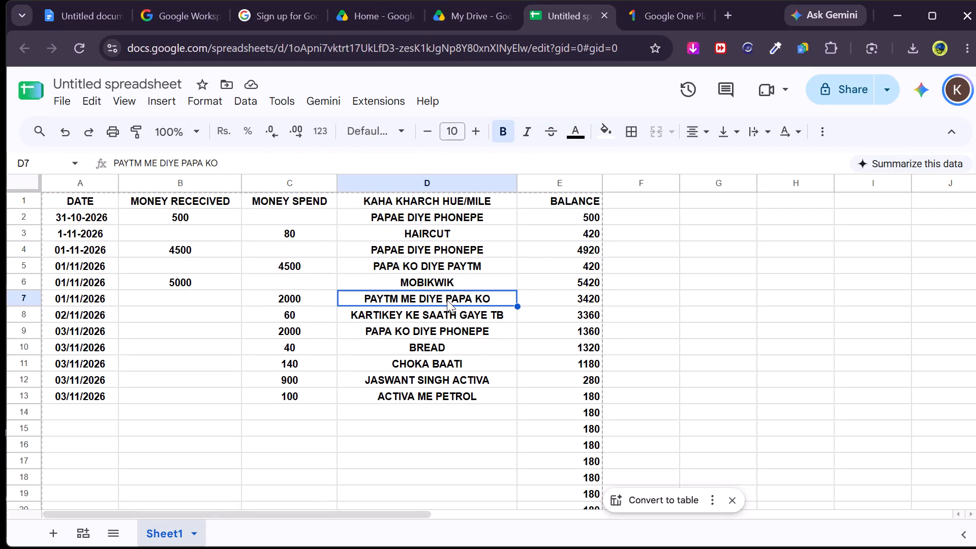
{"action": "key", "text": "space"}
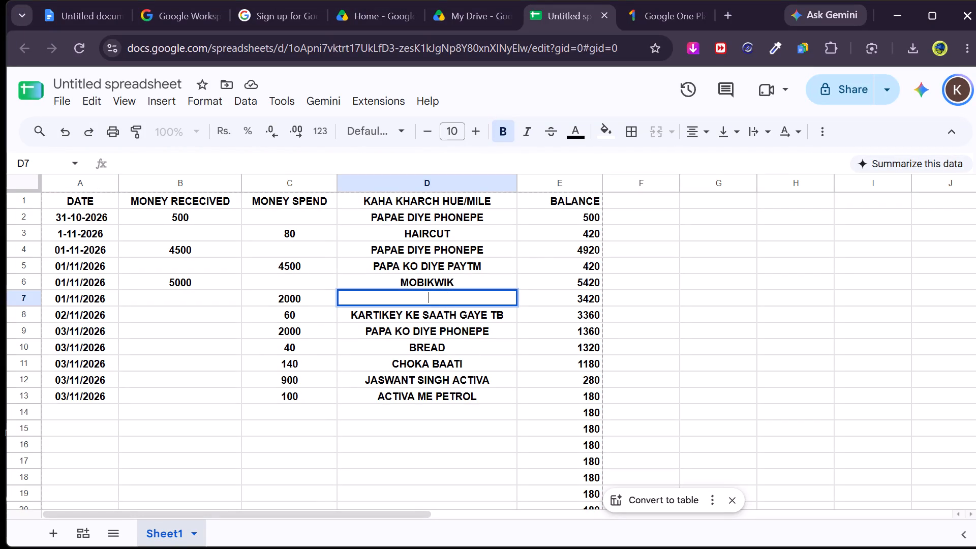
{"action": "type", "text": "KHYA"}
{"action": "key", "text": "BackSpace"}
{"action": "key", "text": "BackSpace"}
{"action": "key", "text": "a"}
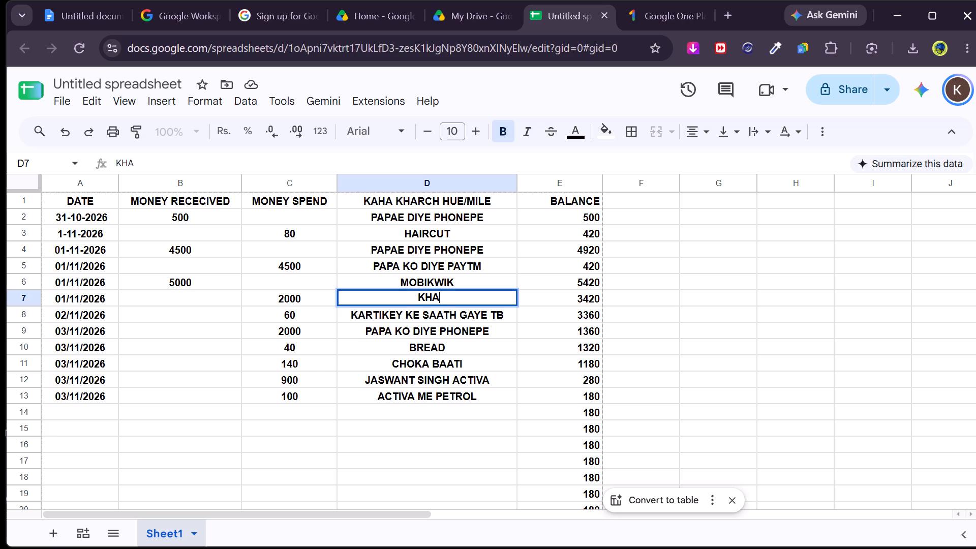
{"action": "type", "text": "YA"}
{"action": "key", "text": "Left"}
{"action": "key", "text": "Left"}
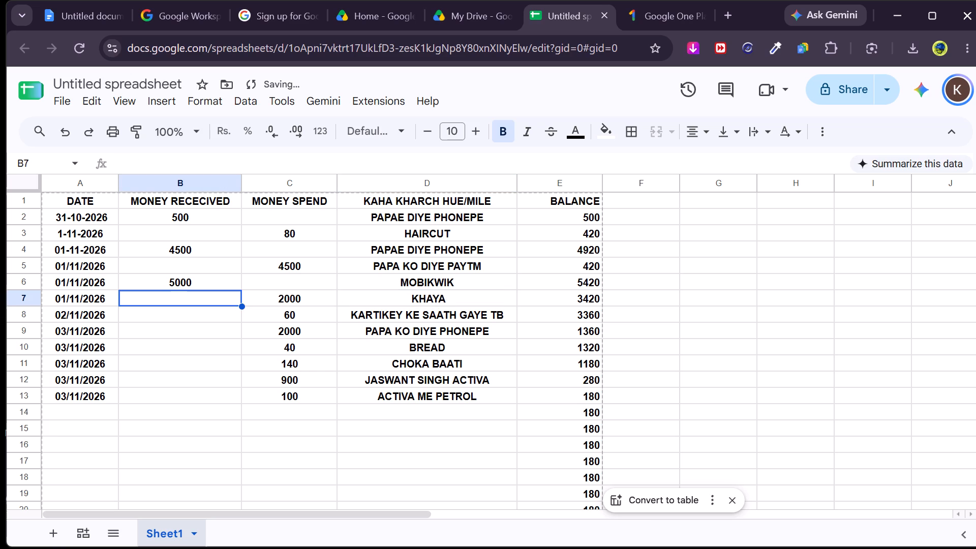
{"action": "key", "text": "Right"}
{"action": "key", "text": "space"}
{"action": "type", "text": "20"}
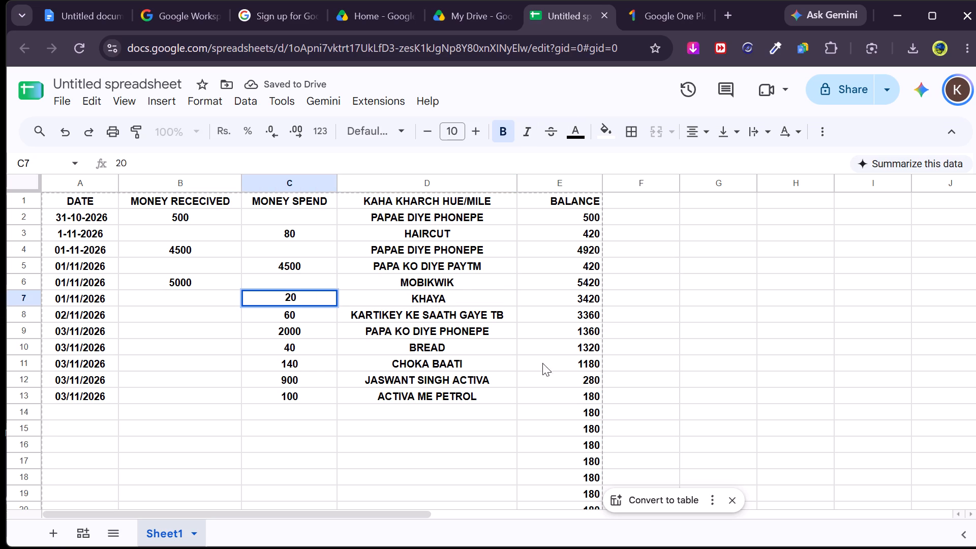
{"action": "left_click", "coordinate": [519, 437]}
Add a transaction in row 14 dated 03-11-2026 with 40 spent and the description FINGER MOMOS.
{"action": "scroll", "coordinate": [610, 351], "scroll_direction": "down", "scroll_amount": 1}
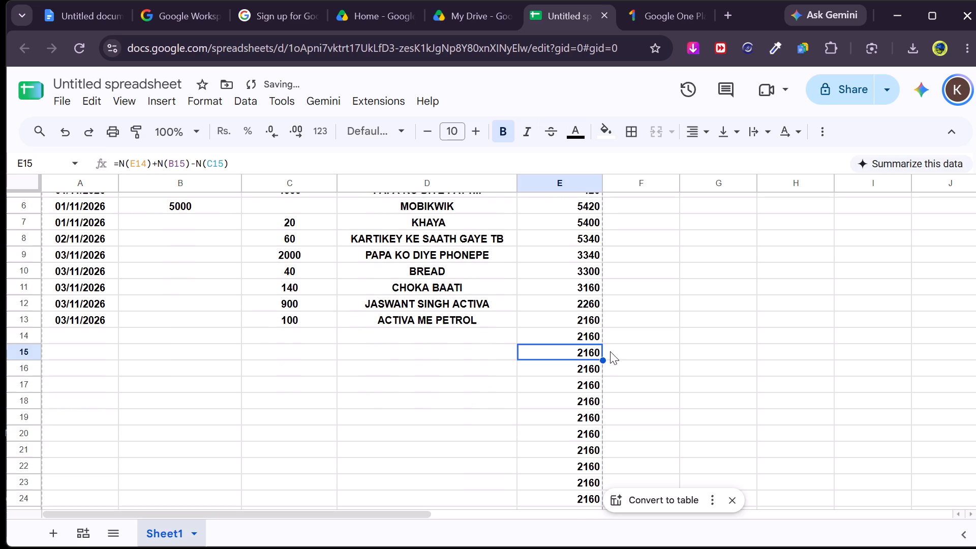
{"action": "left_click", "coordinate": [76, 335]}
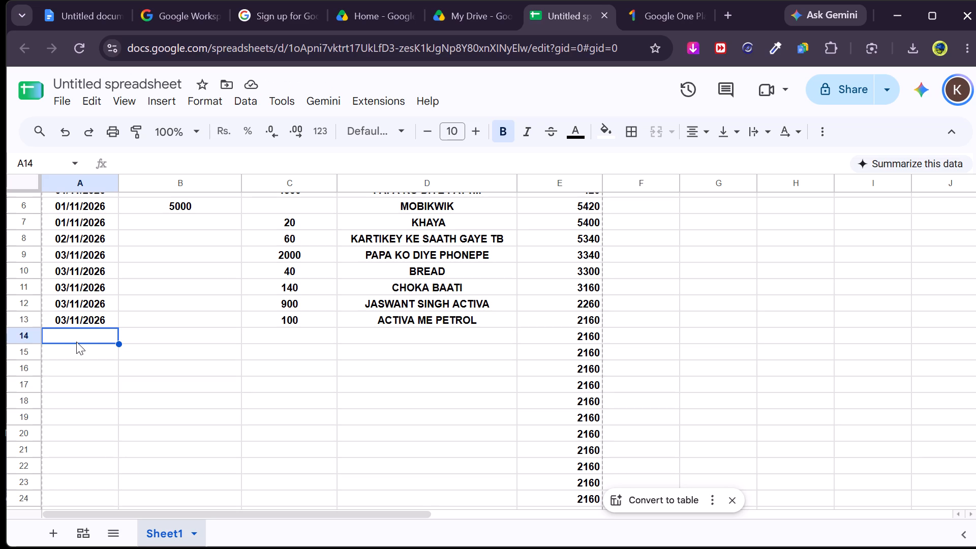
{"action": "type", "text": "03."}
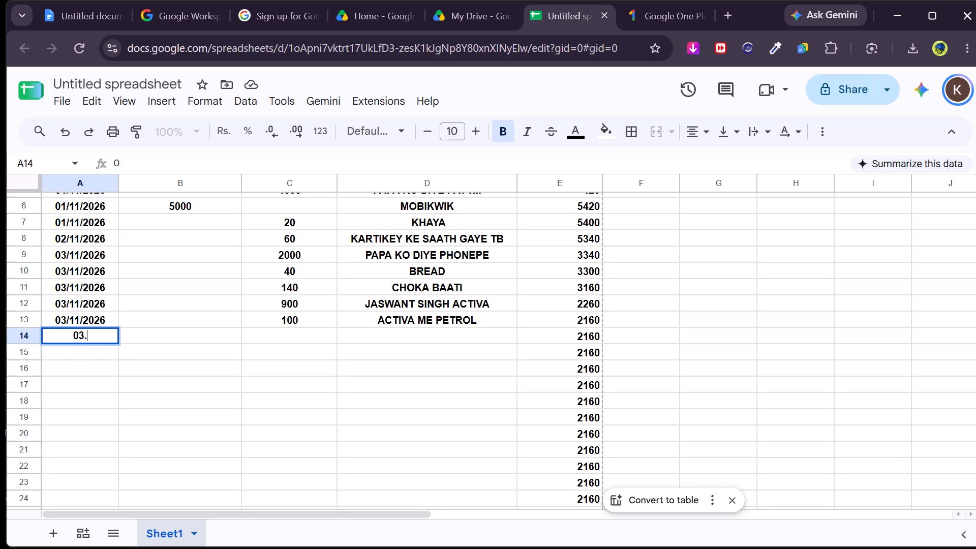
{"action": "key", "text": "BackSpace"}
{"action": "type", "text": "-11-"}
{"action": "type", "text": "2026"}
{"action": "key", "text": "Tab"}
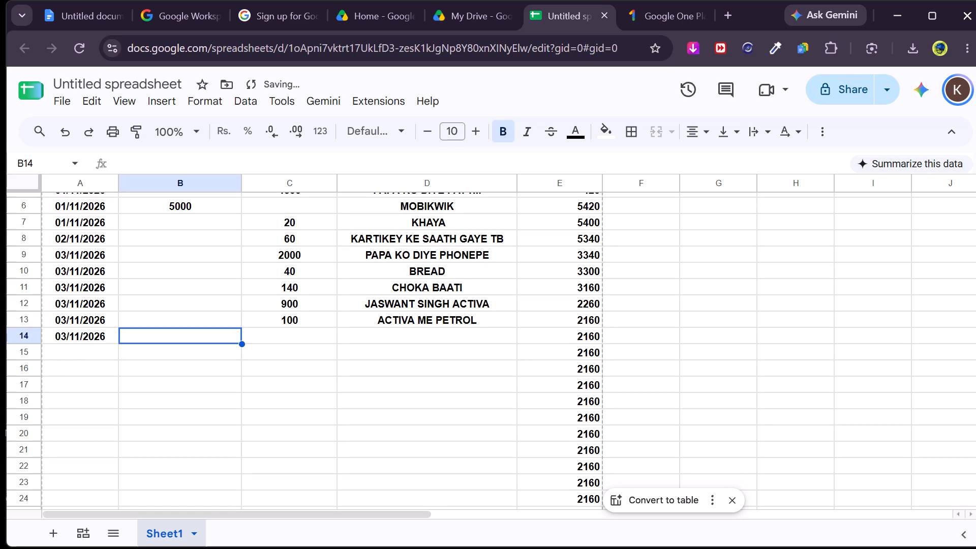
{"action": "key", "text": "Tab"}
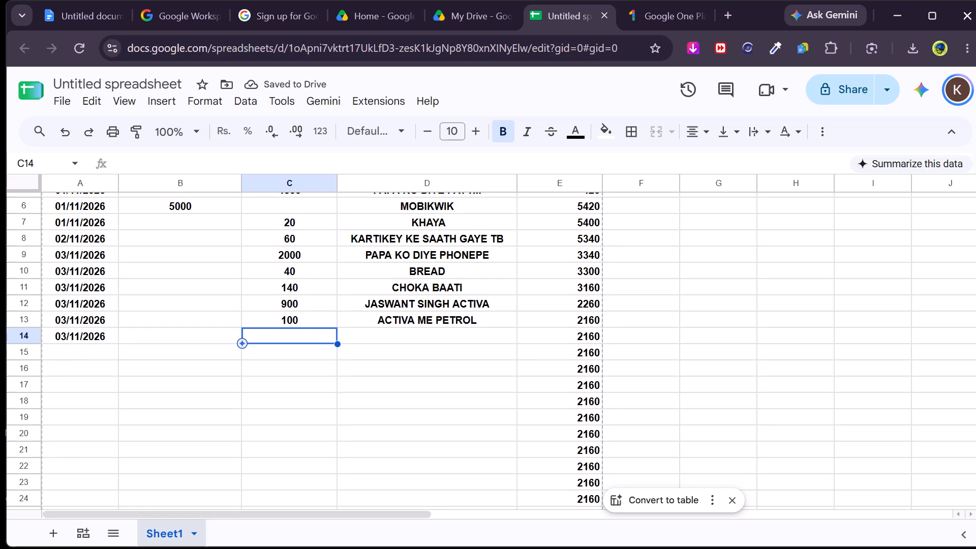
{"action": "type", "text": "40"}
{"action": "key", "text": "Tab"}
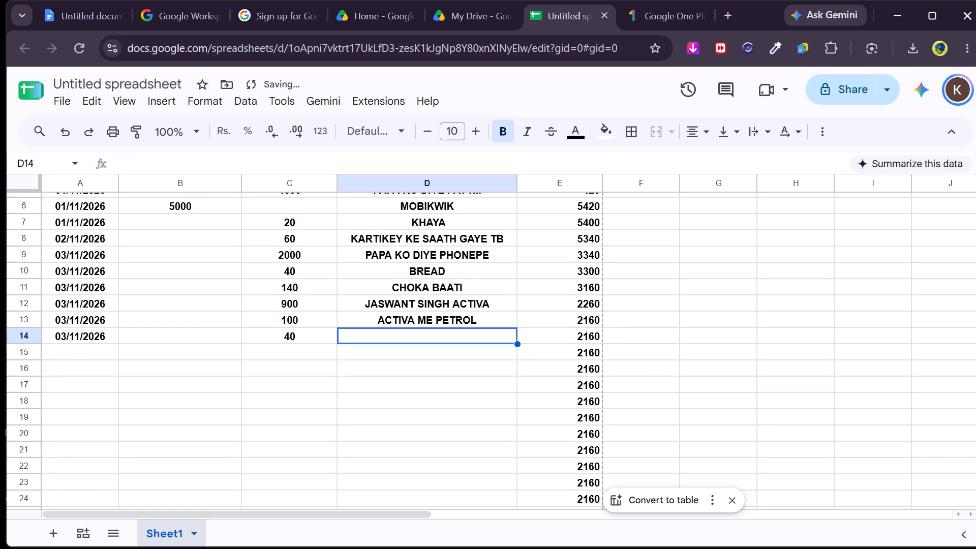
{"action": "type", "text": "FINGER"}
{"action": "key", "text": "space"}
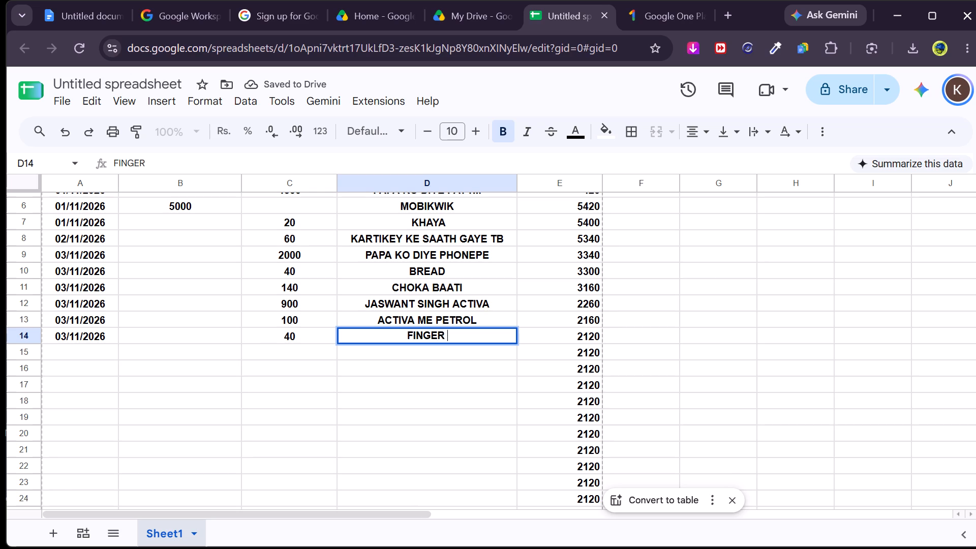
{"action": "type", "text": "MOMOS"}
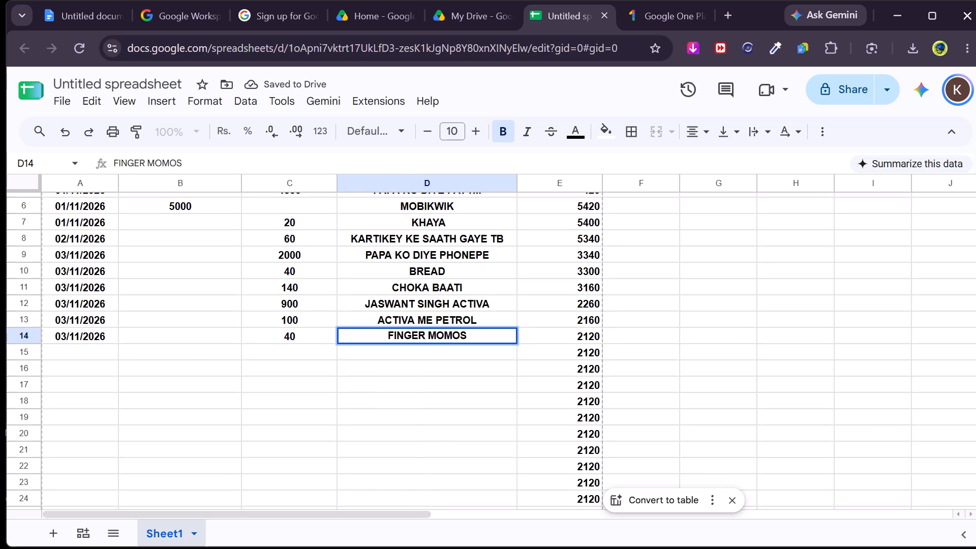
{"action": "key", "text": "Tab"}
Add a transaction in row 15 dated 03-11-2026 with 250 spent and the description MERE PHONE ME COVER WAGRA.
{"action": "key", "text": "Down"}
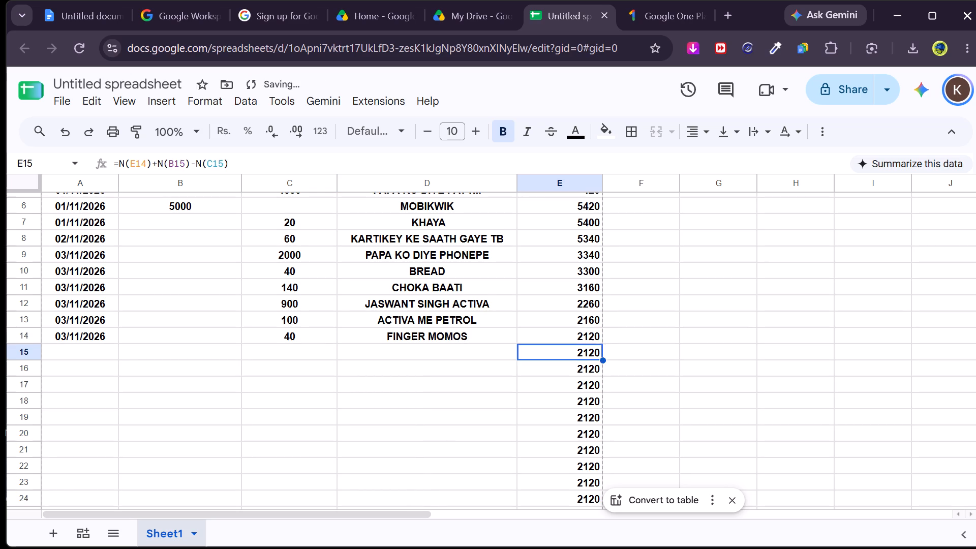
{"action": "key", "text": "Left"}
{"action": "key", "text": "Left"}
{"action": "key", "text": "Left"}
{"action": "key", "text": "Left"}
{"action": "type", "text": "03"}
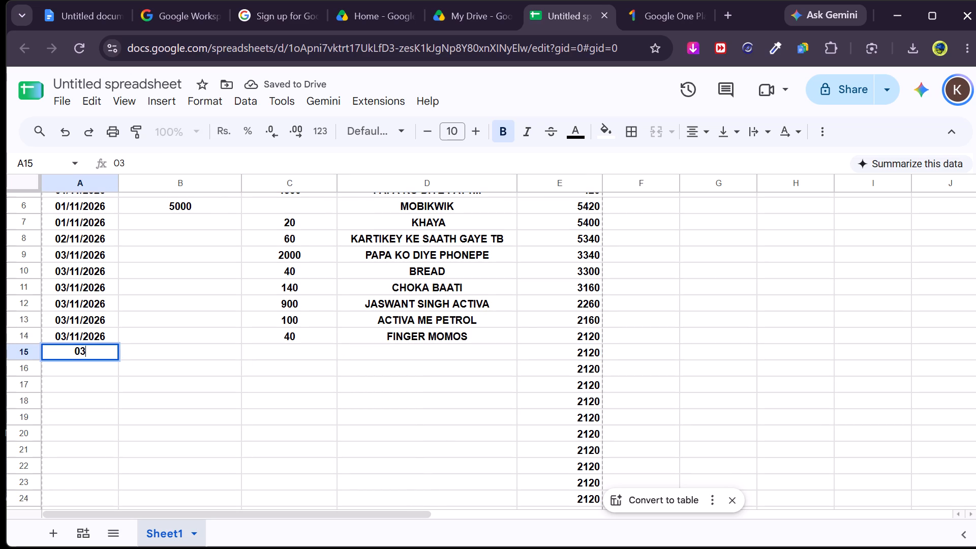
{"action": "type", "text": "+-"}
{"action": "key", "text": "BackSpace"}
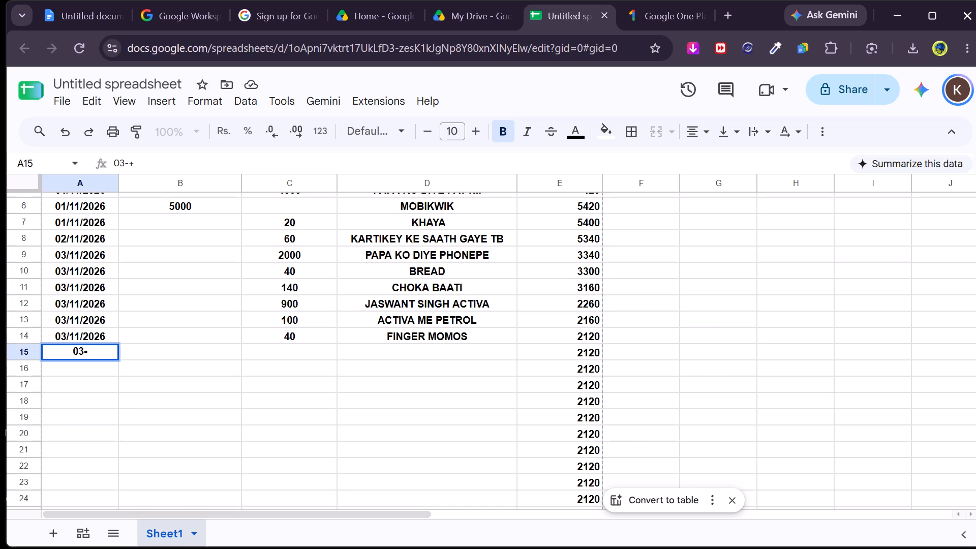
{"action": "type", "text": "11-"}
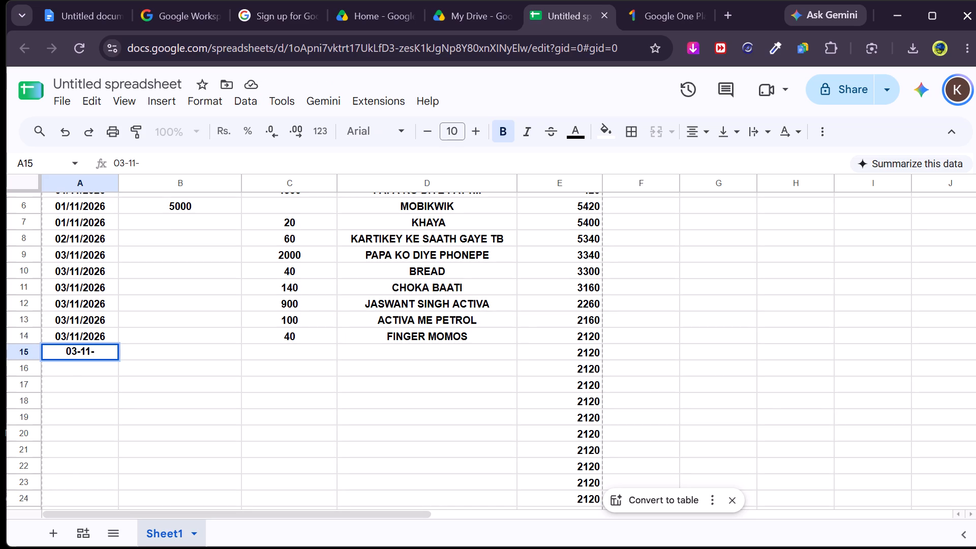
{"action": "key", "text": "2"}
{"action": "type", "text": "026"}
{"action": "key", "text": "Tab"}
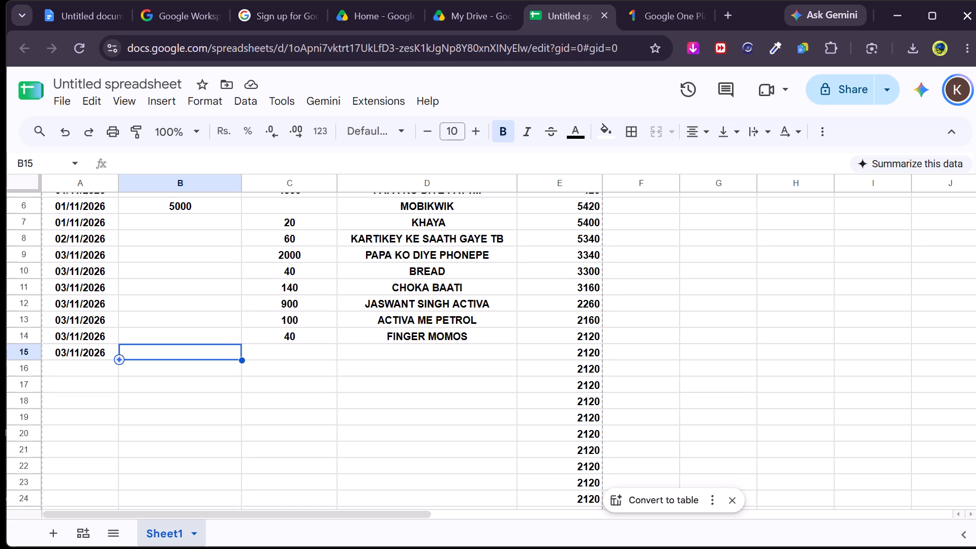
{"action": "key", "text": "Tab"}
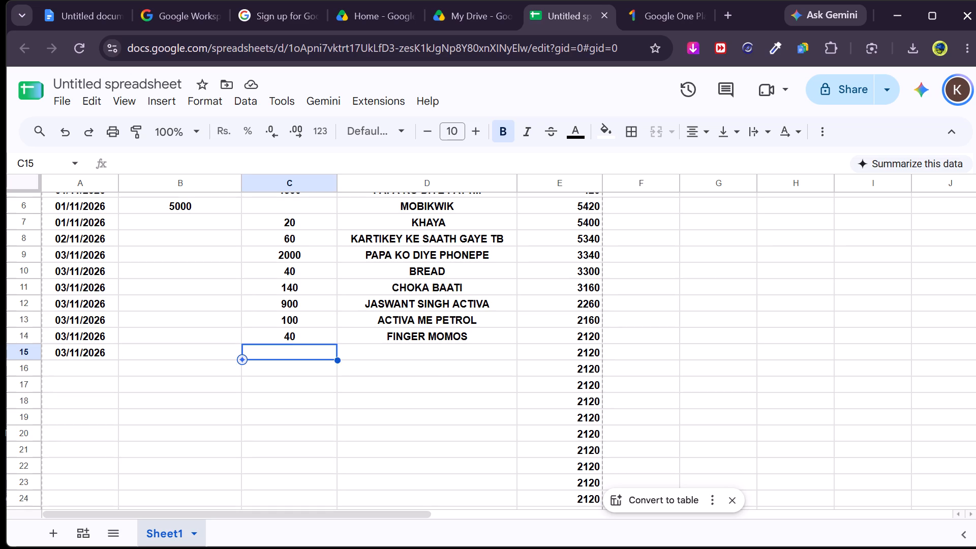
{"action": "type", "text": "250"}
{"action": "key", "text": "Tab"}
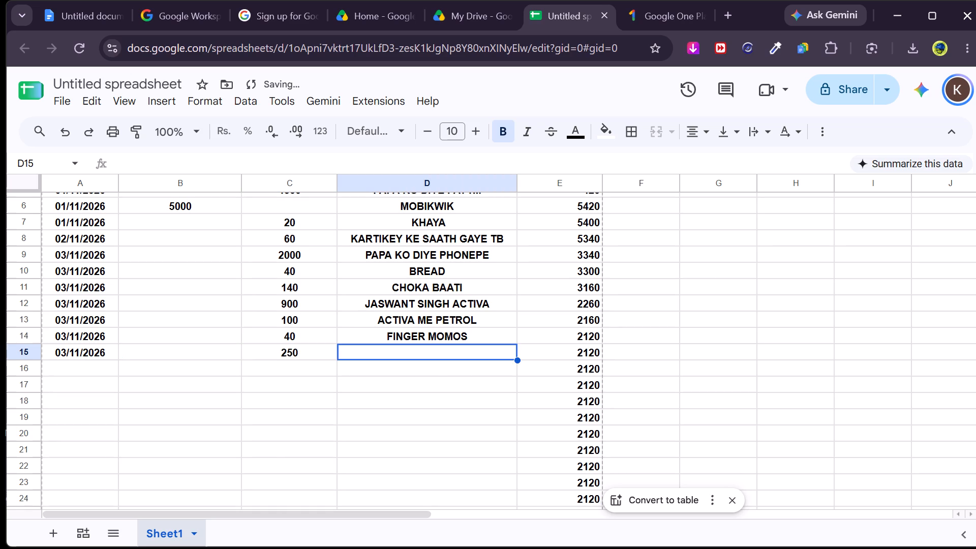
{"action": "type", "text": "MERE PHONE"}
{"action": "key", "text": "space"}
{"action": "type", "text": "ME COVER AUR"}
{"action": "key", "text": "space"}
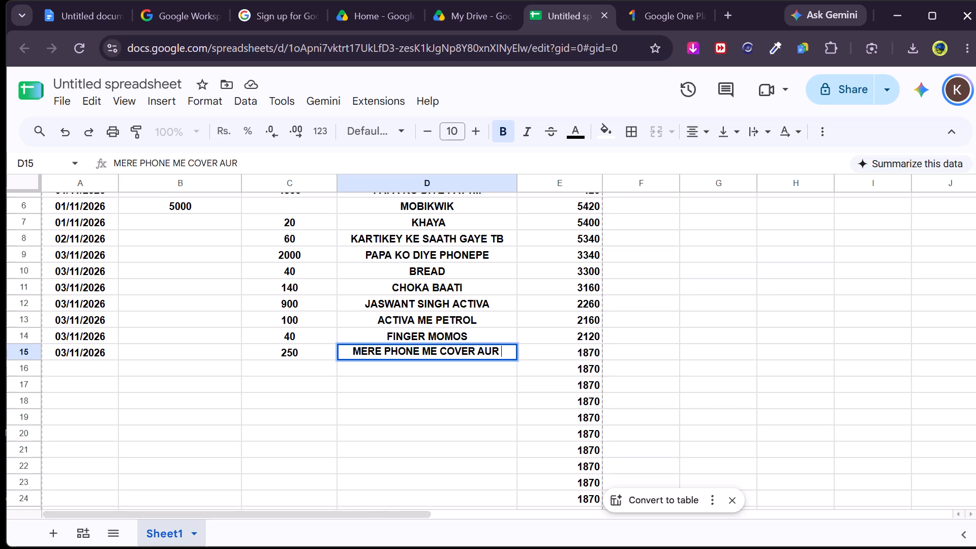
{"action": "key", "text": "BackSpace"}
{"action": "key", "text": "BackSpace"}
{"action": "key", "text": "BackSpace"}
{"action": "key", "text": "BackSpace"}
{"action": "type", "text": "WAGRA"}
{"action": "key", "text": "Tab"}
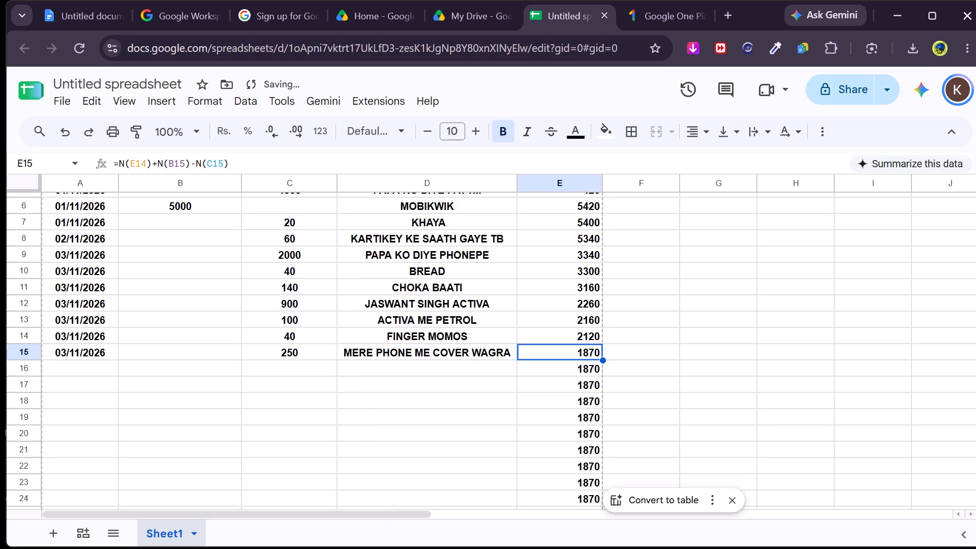
Add a transaction in row 16 dated 03-11-2026 with 900 spent and the description AJIT BHAIYA KO DIYE WEGO.
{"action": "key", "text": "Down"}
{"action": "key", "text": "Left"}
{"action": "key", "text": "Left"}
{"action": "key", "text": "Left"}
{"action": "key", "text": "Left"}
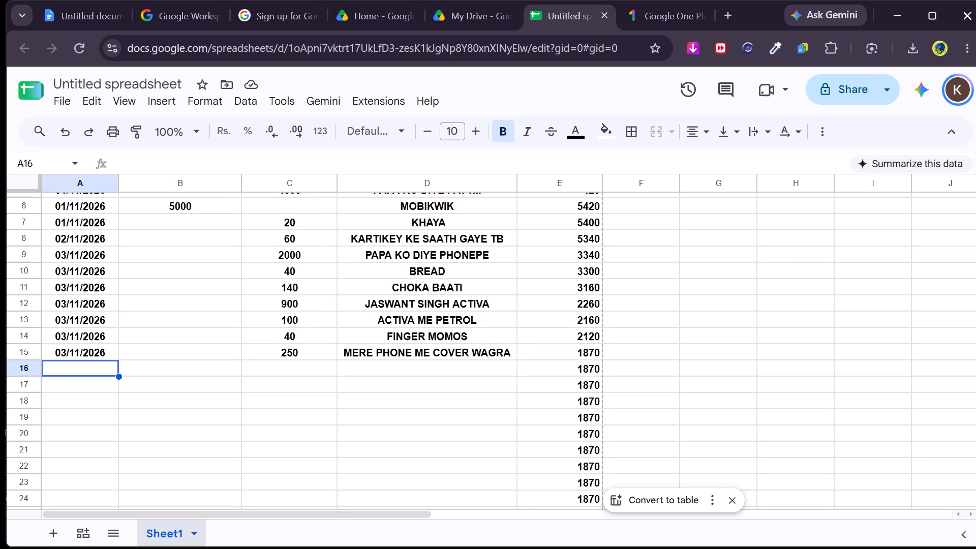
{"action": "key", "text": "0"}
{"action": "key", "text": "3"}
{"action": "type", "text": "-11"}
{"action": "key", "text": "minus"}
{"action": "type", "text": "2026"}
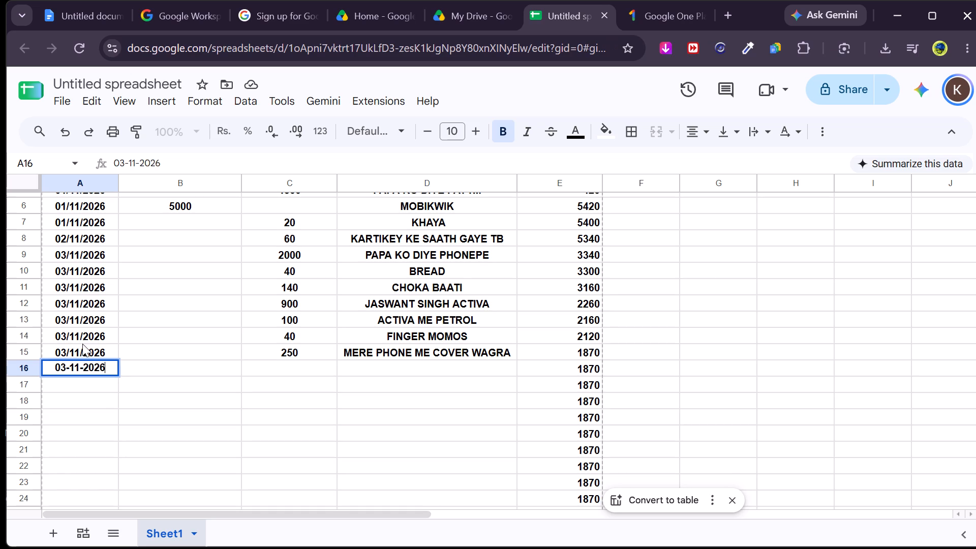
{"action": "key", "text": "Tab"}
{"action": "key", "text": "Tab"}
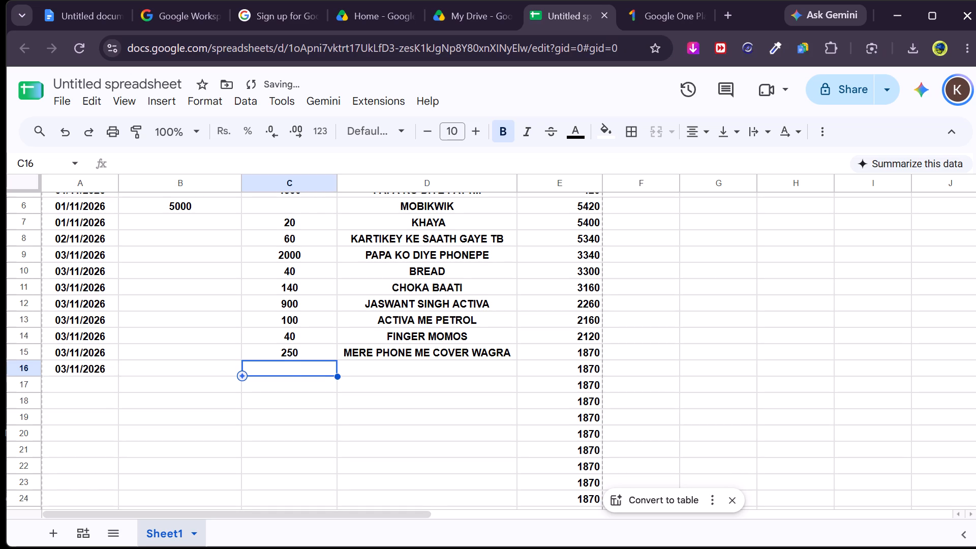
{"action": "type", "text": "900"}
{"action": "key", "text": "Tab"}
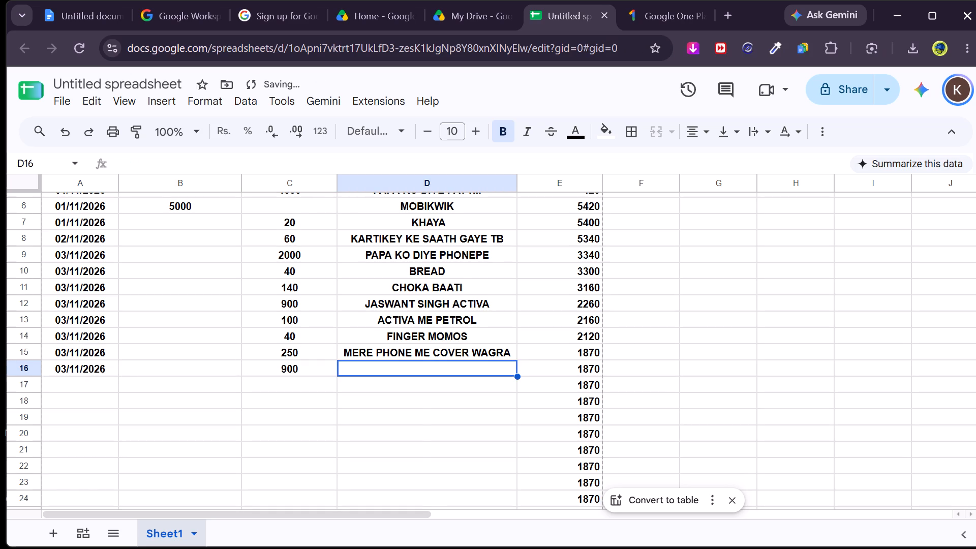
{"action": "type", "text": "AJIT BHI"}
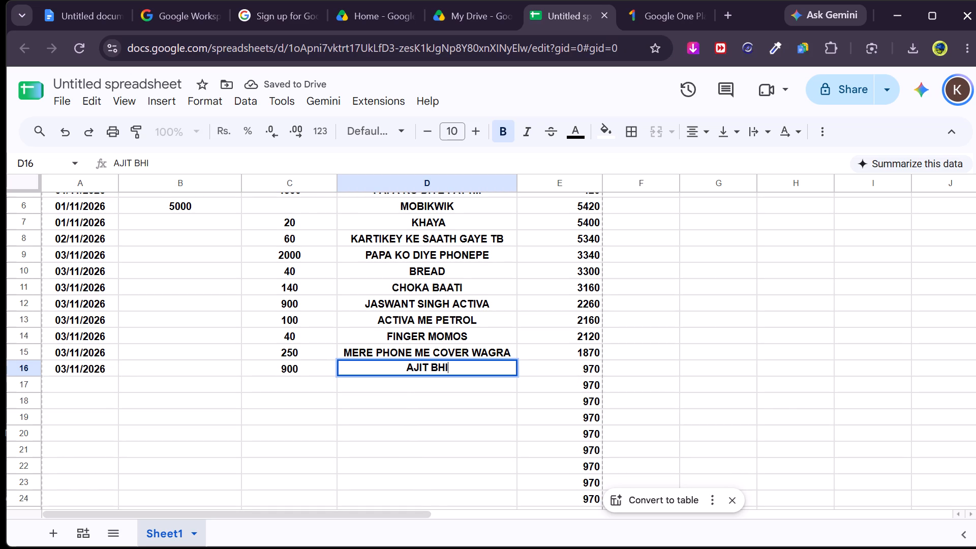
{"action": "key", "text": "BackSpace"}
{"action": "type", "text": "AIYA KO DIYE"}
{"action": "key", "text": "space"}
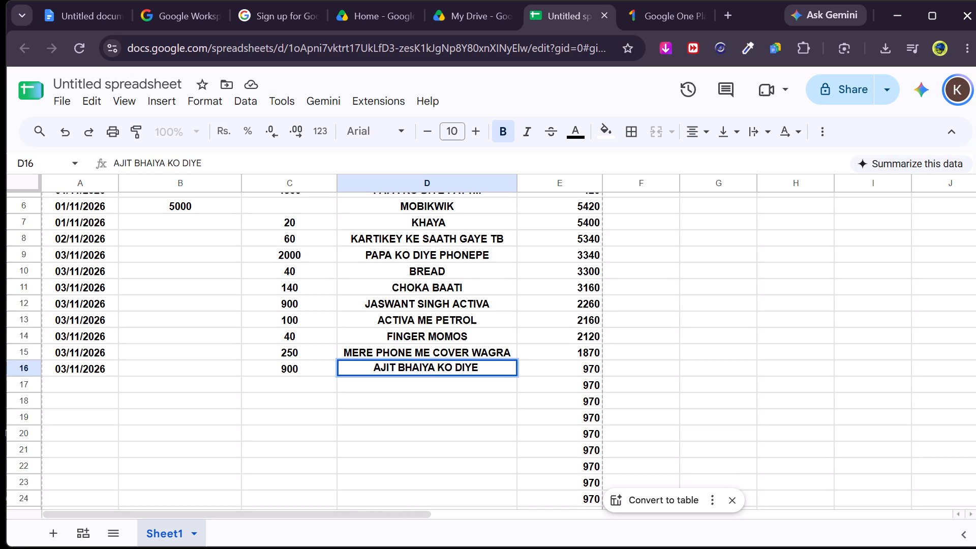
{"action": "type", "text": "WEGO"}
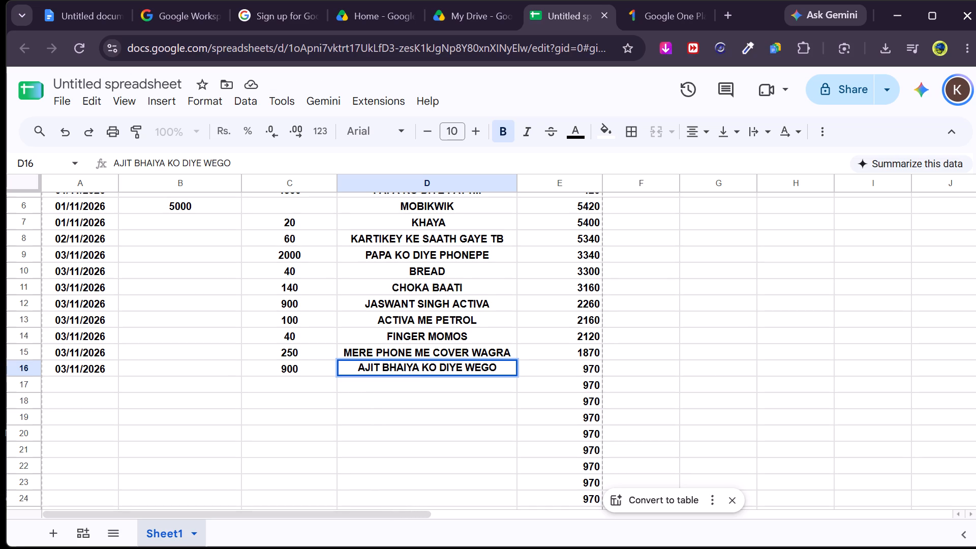
Add a transaction in row 17 dated 03-11-2026 with 100 spent and the description WEGO ME PETROL.
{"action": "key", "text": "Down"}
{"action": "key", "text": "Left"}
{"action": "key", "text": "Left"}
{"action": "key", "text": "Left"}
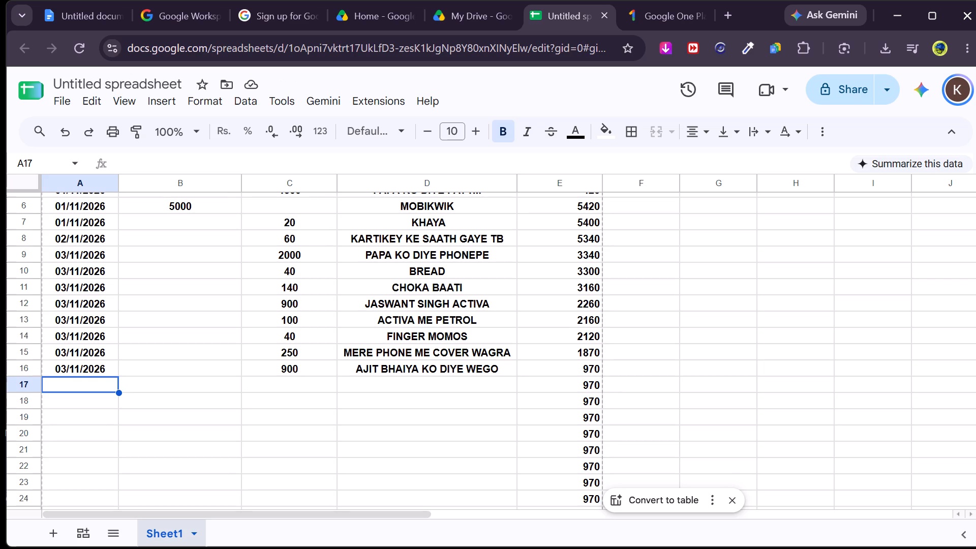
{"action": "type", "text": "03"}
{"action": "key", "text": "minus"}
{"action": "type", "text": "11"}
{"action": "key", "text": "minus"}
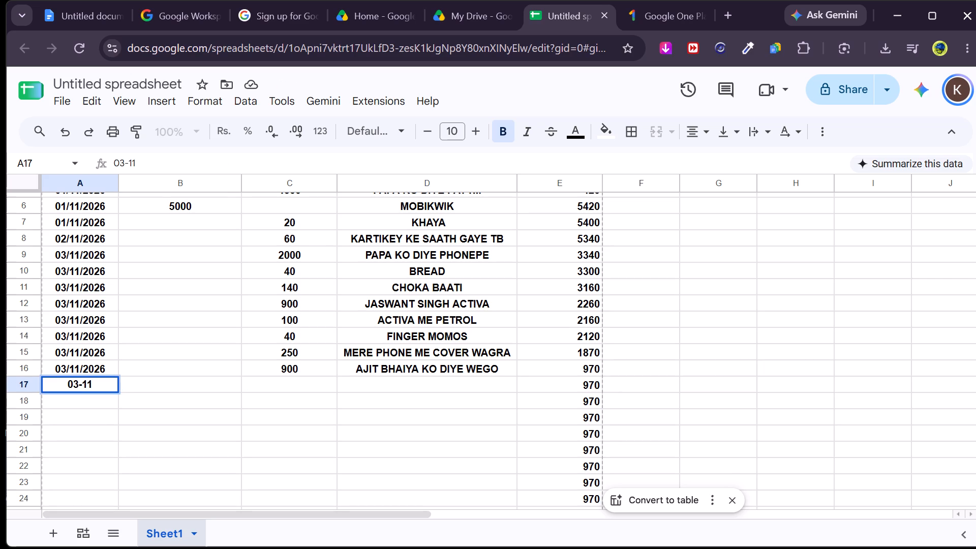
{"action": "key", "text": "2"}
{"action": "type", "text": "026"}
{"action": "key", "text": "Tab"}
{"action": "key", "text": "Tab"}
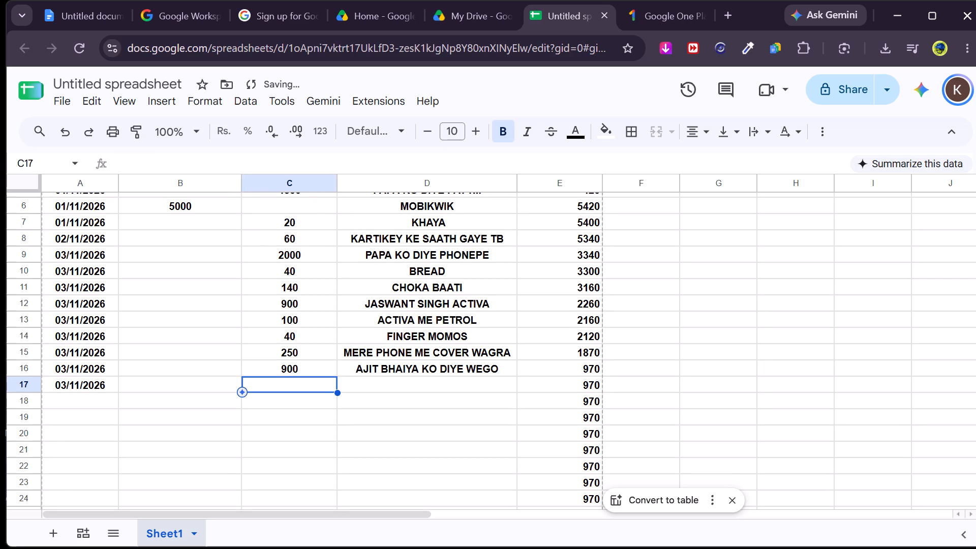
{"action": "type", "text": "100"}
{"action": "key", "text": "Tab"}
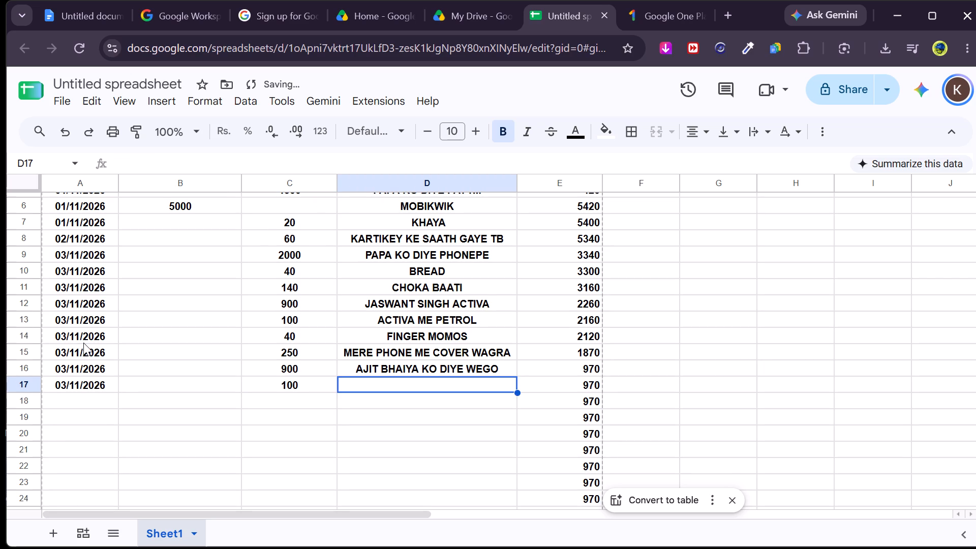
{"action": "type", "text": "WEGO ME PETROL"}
{"action": "key", "text": "Tab"}
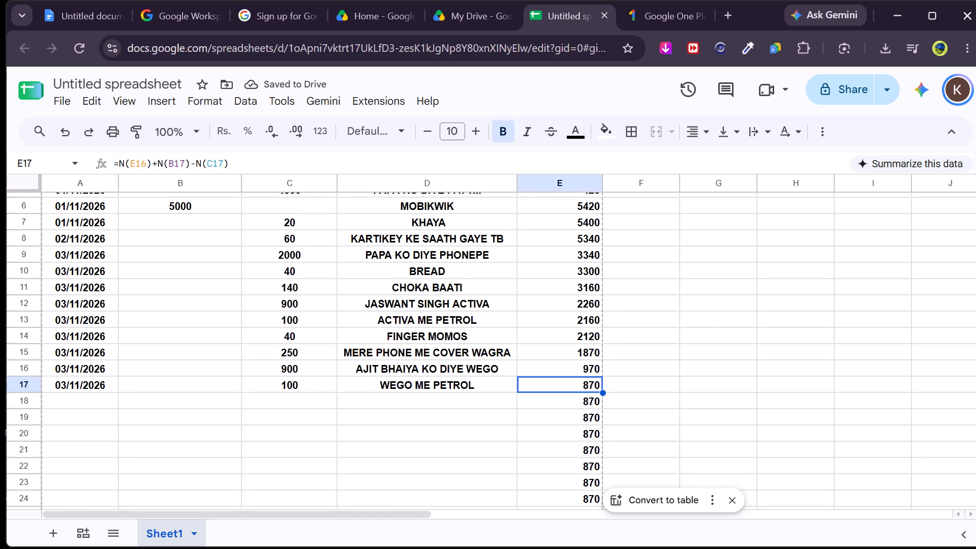
Add a transaction in row 18 dated 03-11-2026 with 72 spent and the description MILK.
{"action": "key", "text": "Down"}
{"action": "key", "text": "Left"}
{"action": "key", "text": "Left"}
{"action": "key", "text": "Left"}
{"action": "key", "text": "Left"}
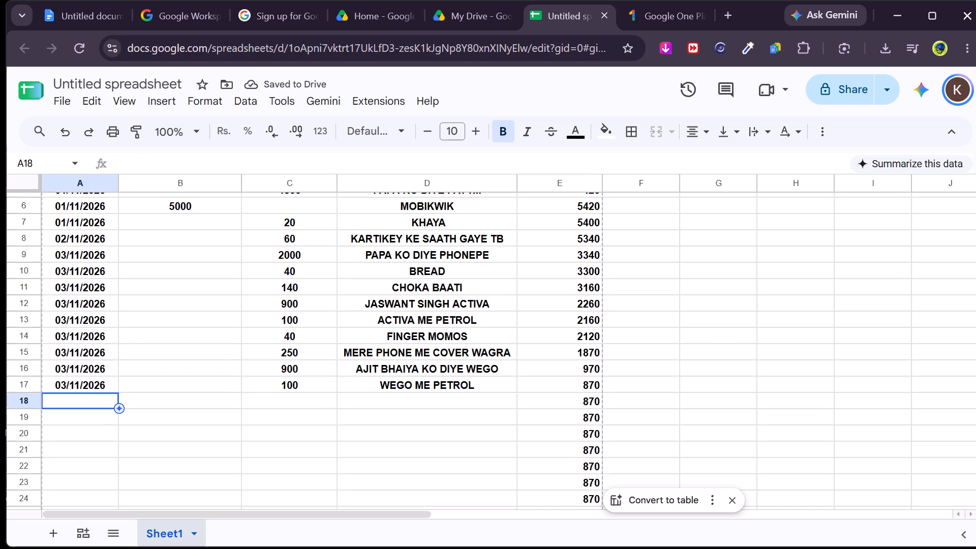
{"action": "type", "text": "03-11"}
{"action": "type", "text": "-2"}
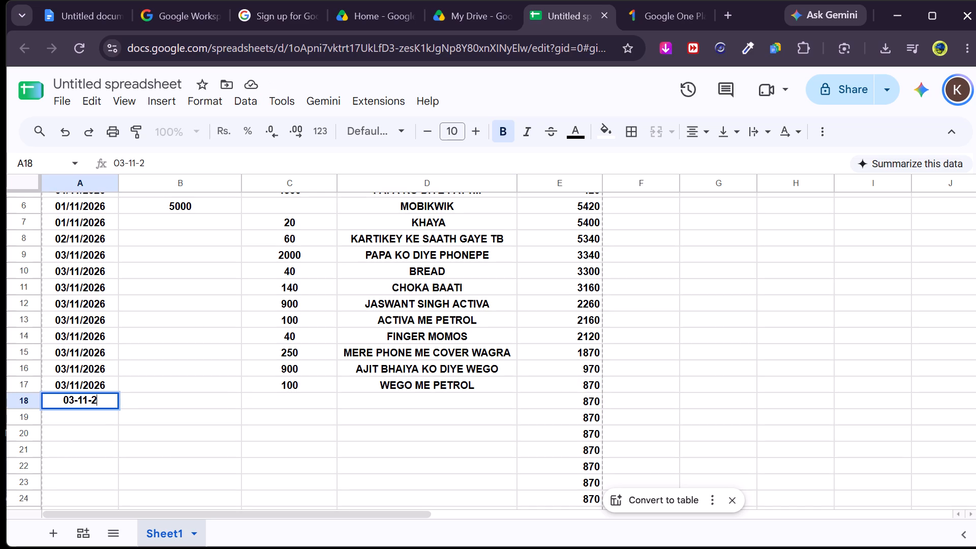
{"action": "key", "text": "0"}
{"action": "type", "text": "26"}
{"action": "key", "text": "Tab"}
{"action": "key", "text": "Tab"}
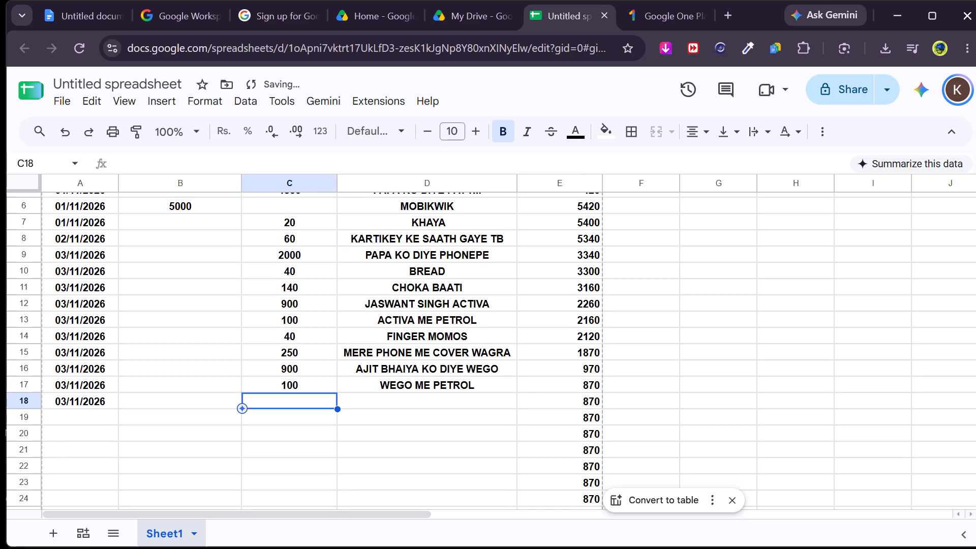
{"action": "type", "text": "72"}
{"action": "key", "text": "Tab"}
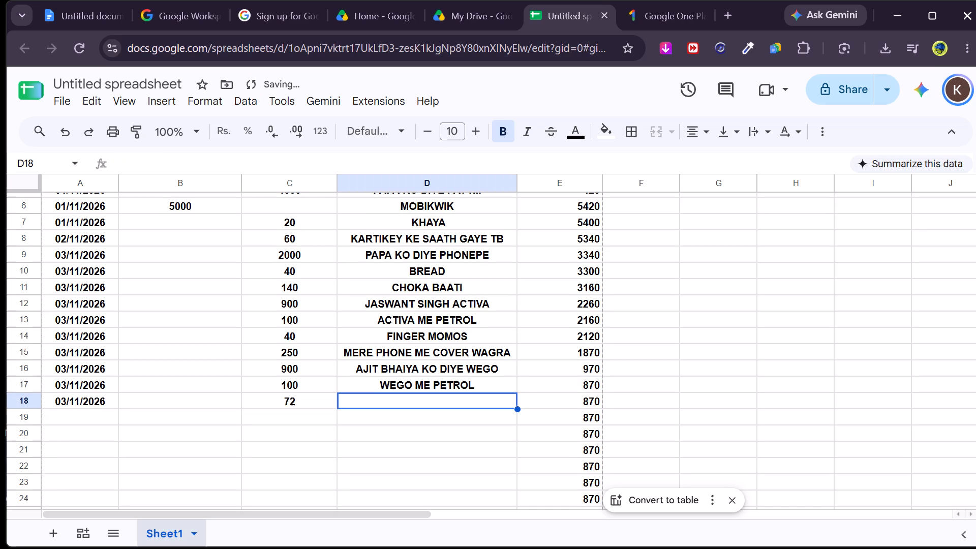
{"action": "type", "text": "MIL"}
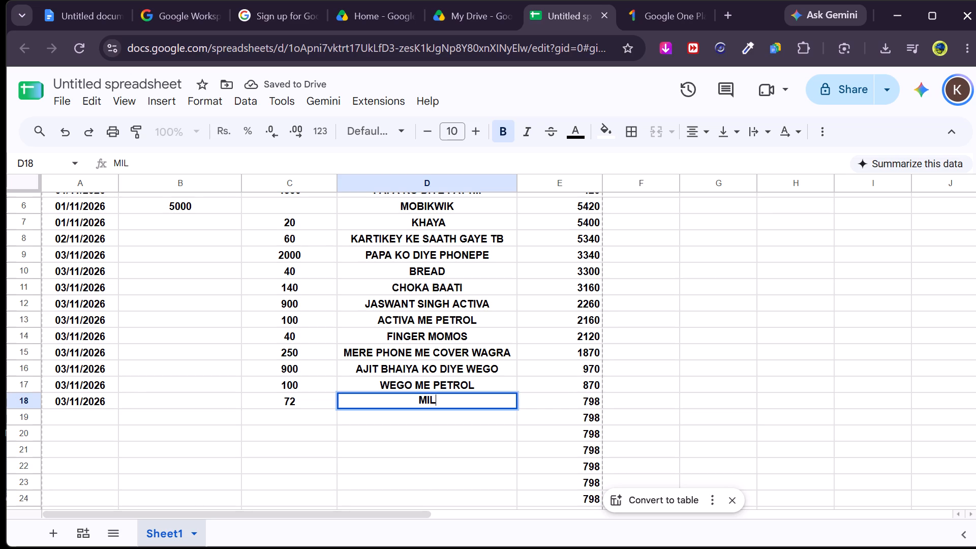
{"action": "key", "text": "k"}
{"action": "key", "text": "Tab"}
Add a transaction in row 19 dated 04-11-2026 with 20000 received and the description MOBIKWIK.
{"action": "key", "text": "Down"}
{"action": "key", "text": "Left"}
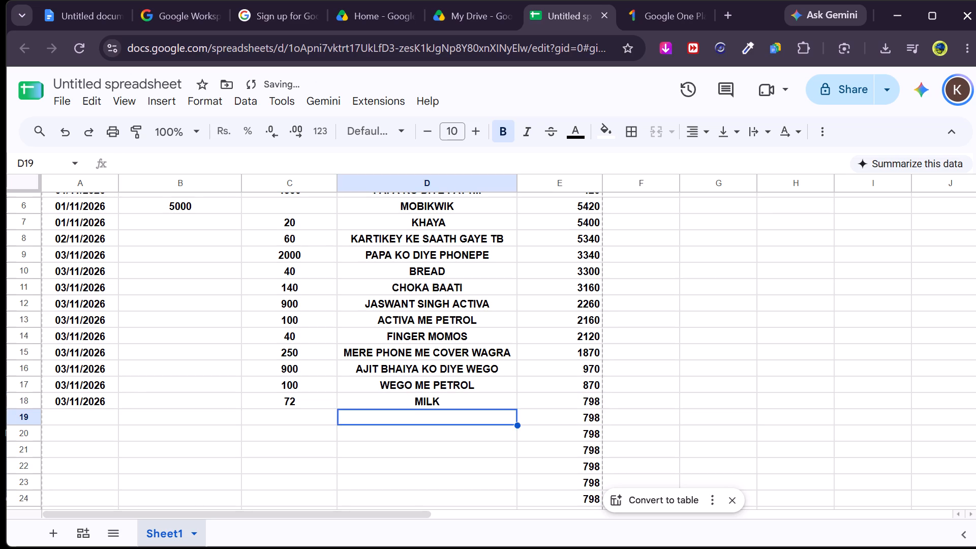
{"action": "key", "text": "Left"}
{"action": "key", "text": "Left"}
{"action": "key", "text": "Left"}
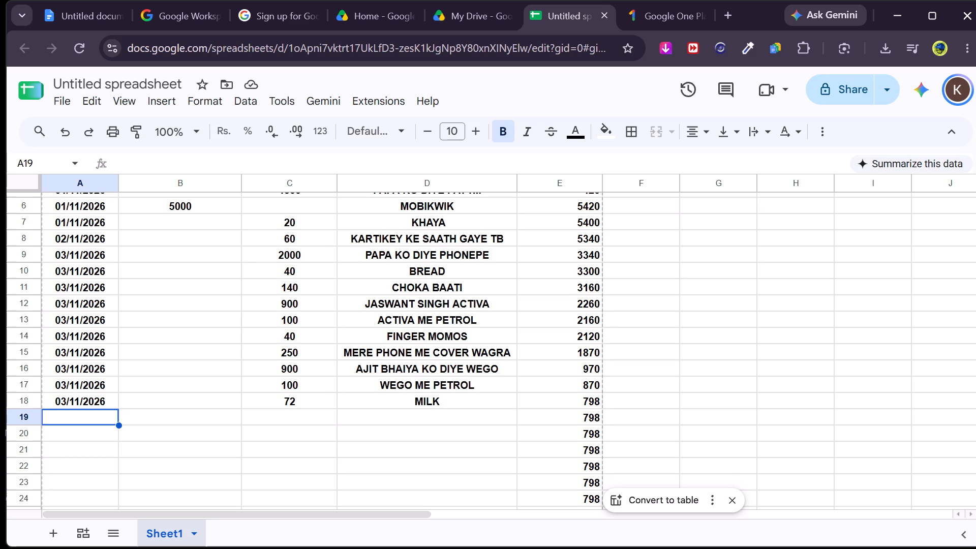
{"action": "key", "text": "0"}
{"action": "key", "text": "4"}
{"action": "key", "text": "minus"}
{"action": "type", "text": "11"}
{"action": "key", "text": "minus"}
{"action": "type", "text": "2026"}
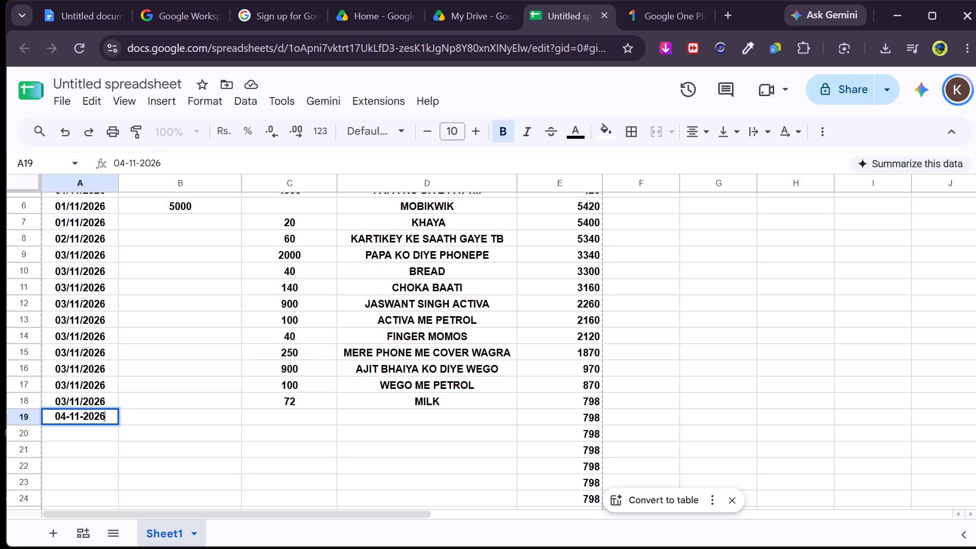
{"action": "key", "text": "Tab"}
{"action": "type", "text": "20000"}
{"action": "key", "text": "Tab"}
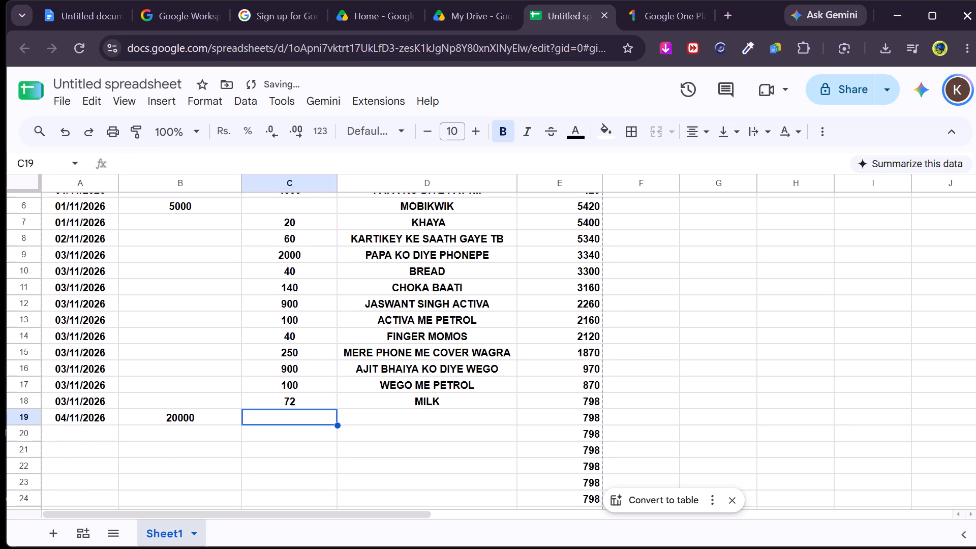
{"action": "key", "text": "Tab"}
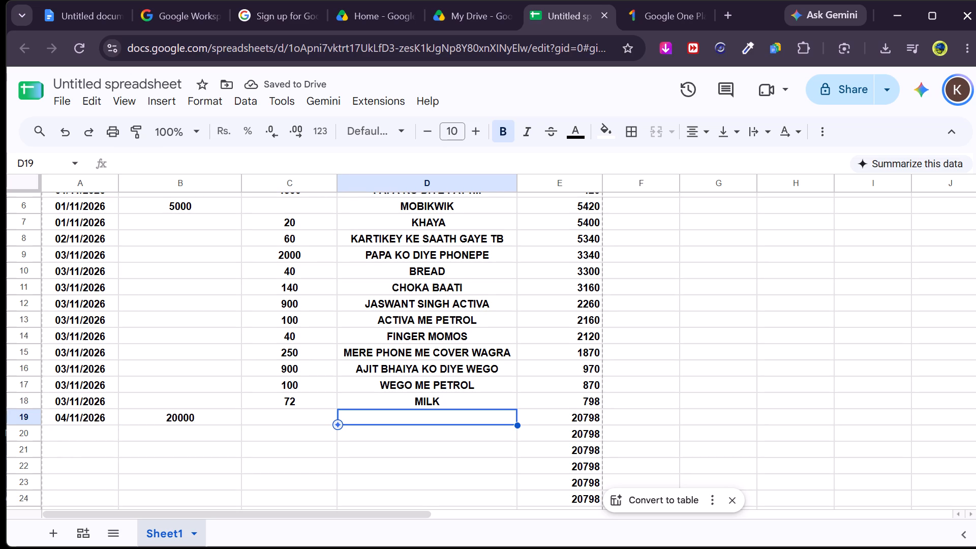
{"action": "type", "text": "MOBIKWIK"}
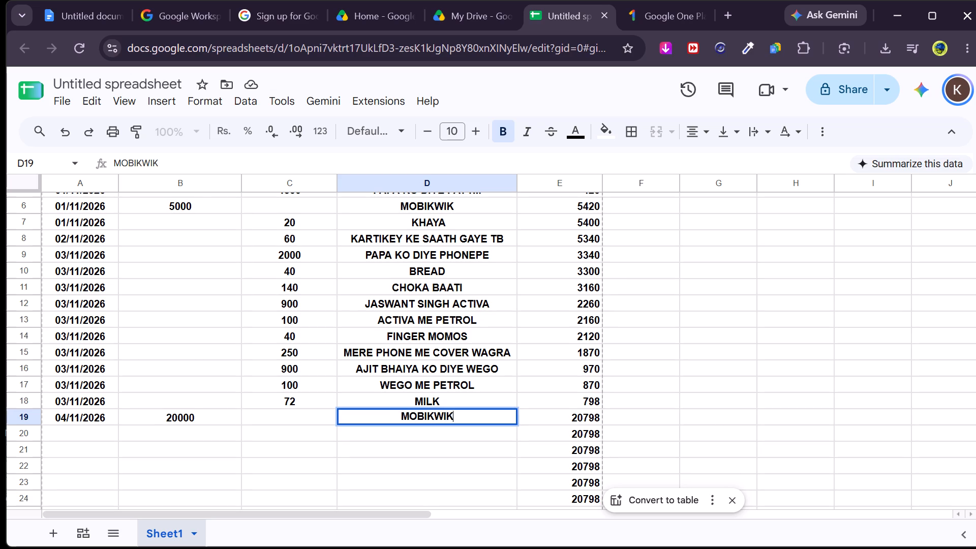
{"action": "key", "text": "Down"}
Add a transaction in row 20 dated 04-11-2026 with 17000 spent and the description PAPA KO DIYE PHONOPE.
{"action": "key", "text": "Left"}
{"action": "key", "text": "Left"}
{"action": "key", "text": "Left"}
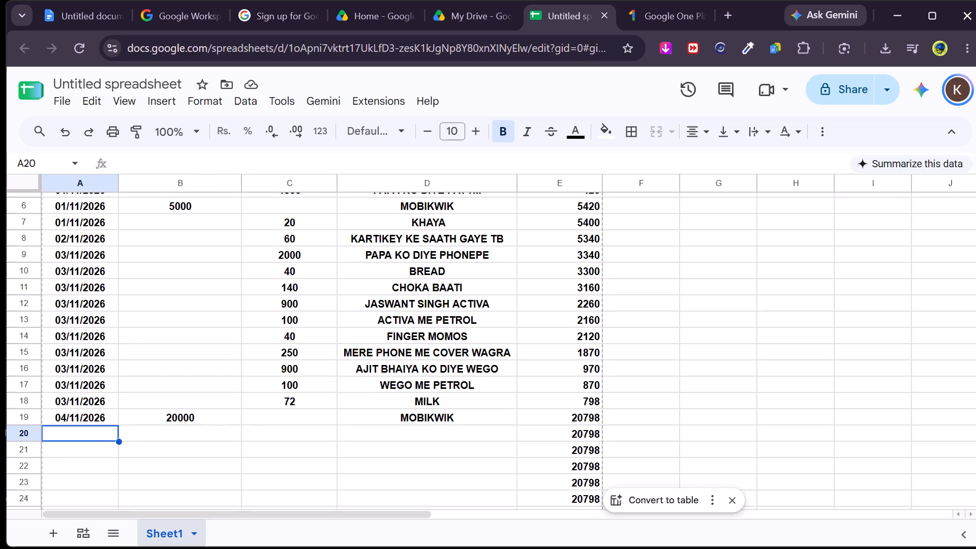
{"action": "key", "text": "0"}
{"action": "key", "text": "4"}
{"action": "key", "text": "minus"}
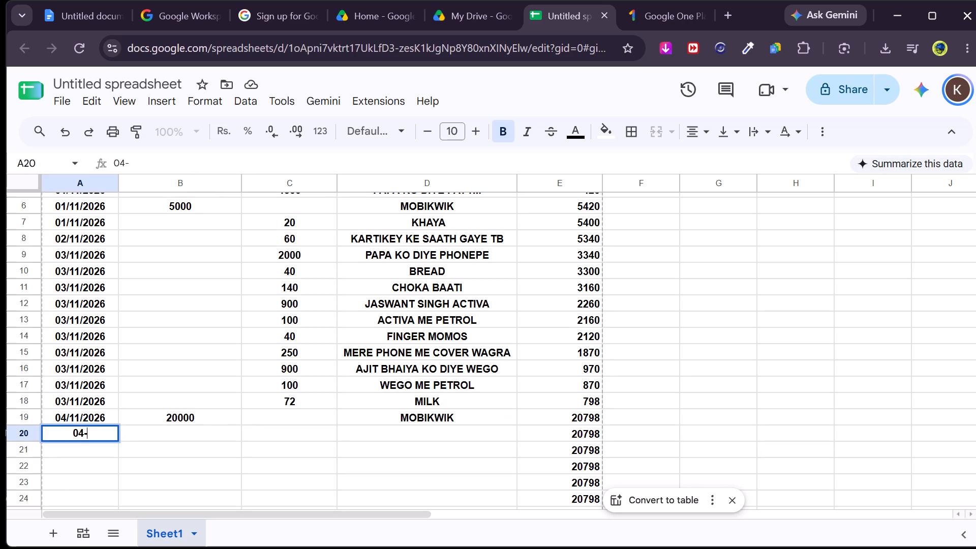
{"action": "type", "text": "11"}
{"action": "key", "text": "minus"}
{"action": "type", "text": "2026"}
{"action": "key", "text": "Tab"}
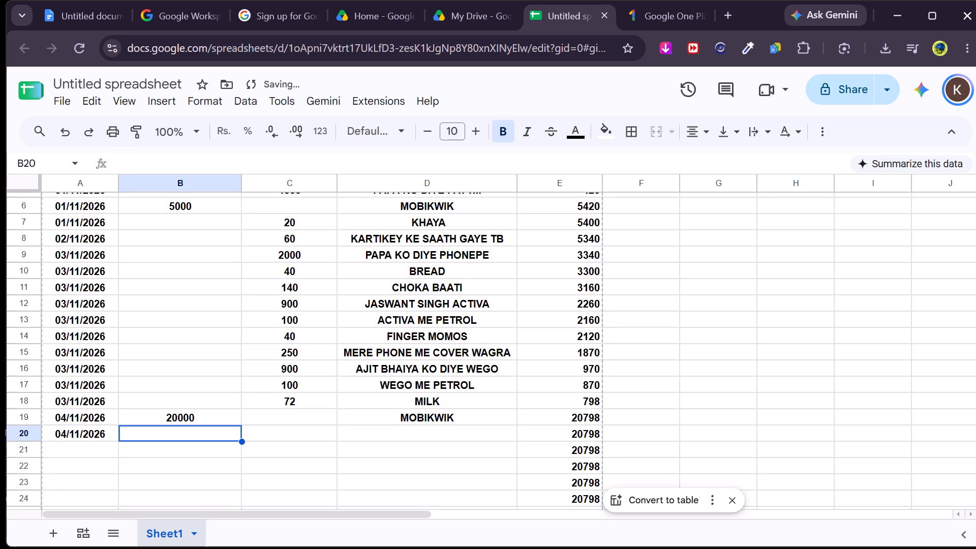
{"action": "key", "text": "Tab"}
{"action": "type", "text": "17"}
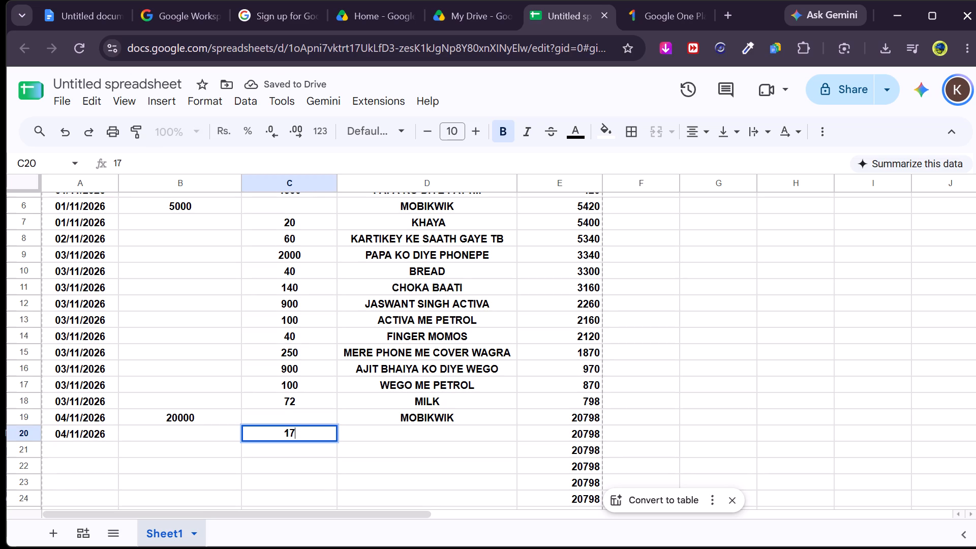
{"action": "type", "text": "000"}
{"action": "key", "text": "Tab"}
{"action": "type", "text": "PAPA KO DIYE PHONOPE"}
{"action": "key", "text": "Tab"}
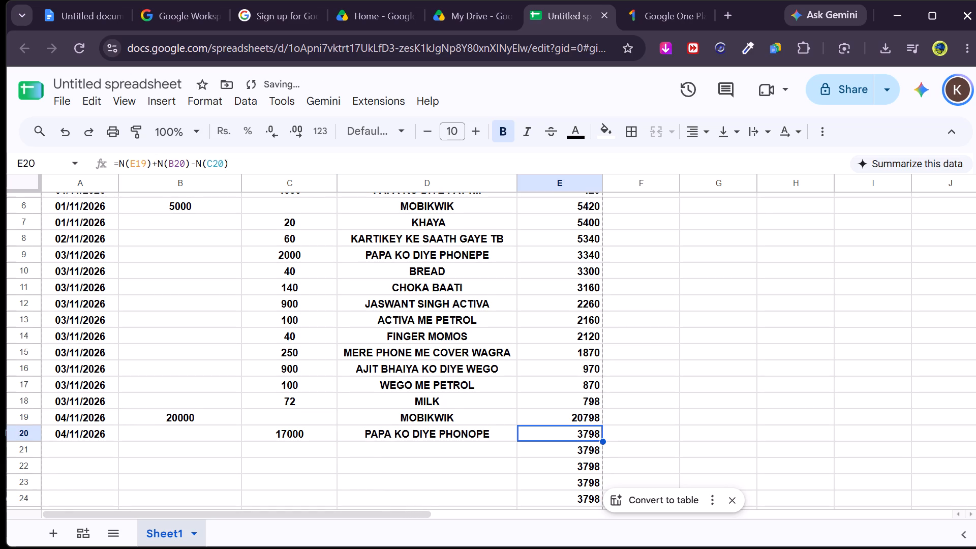
Add a transaction in row 21 dated 04-11-2026 with 222 spent and the description MAMA WALE ME RECHARGE ACTIVA LENE GAYE TB.
{"action": "key", "text": "Down"}
{"action": "key", "text": "Left"}
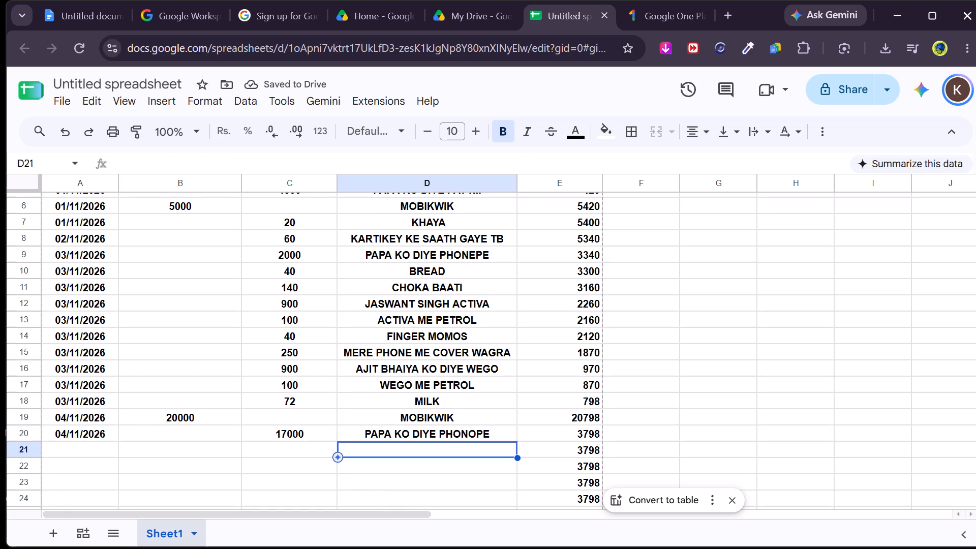
{"action": "key", "text": "Left"}
{"action": "key", "text": "Left"}
{"action": "key", "text": "Left"}
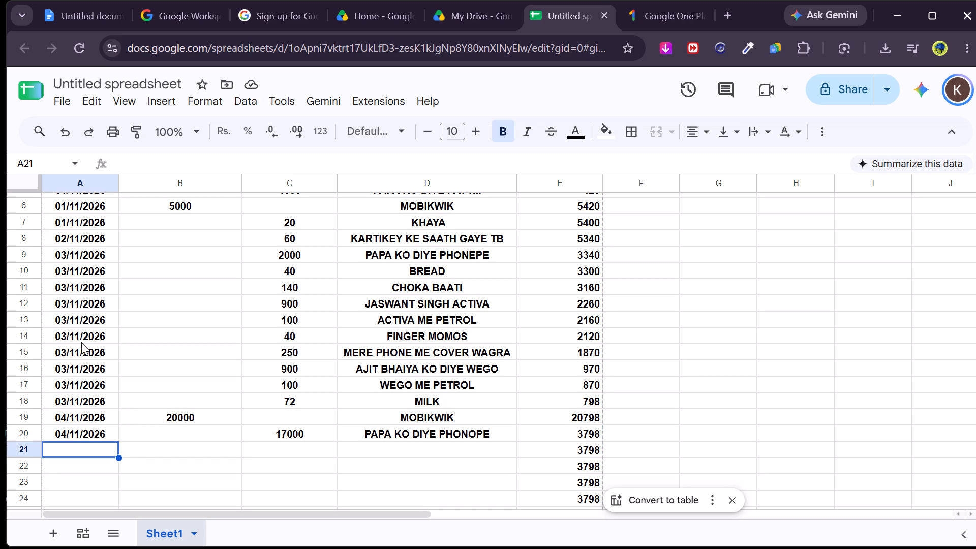
{"action": "key", "text": "0"}
{"action": "key", "text": "4"}
{"action": "key", "text": "minus"}
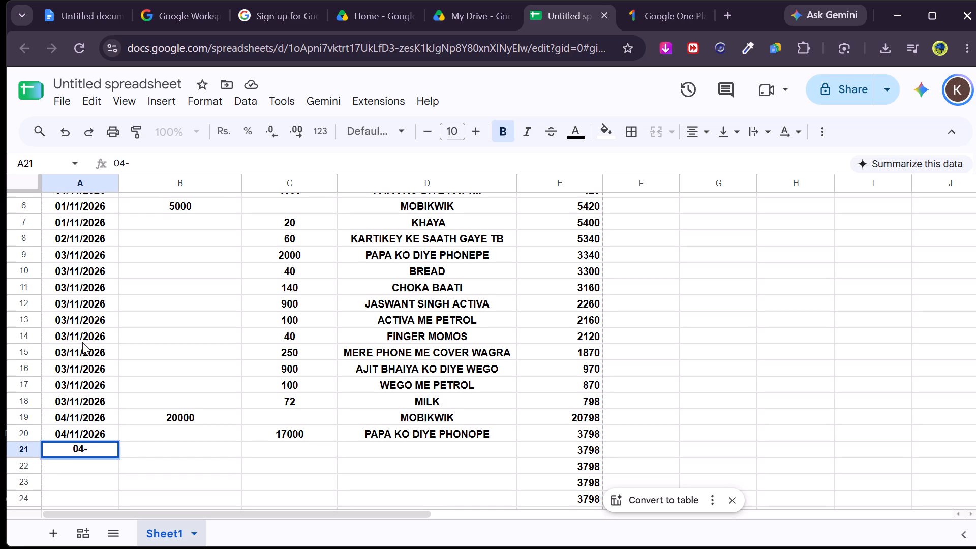
{"action": "type", "text": "11"}
{"action": "key", "text": "minus"}
{"action": "type", "text": "2026"}
{"action": "key", "text": "Tab"}
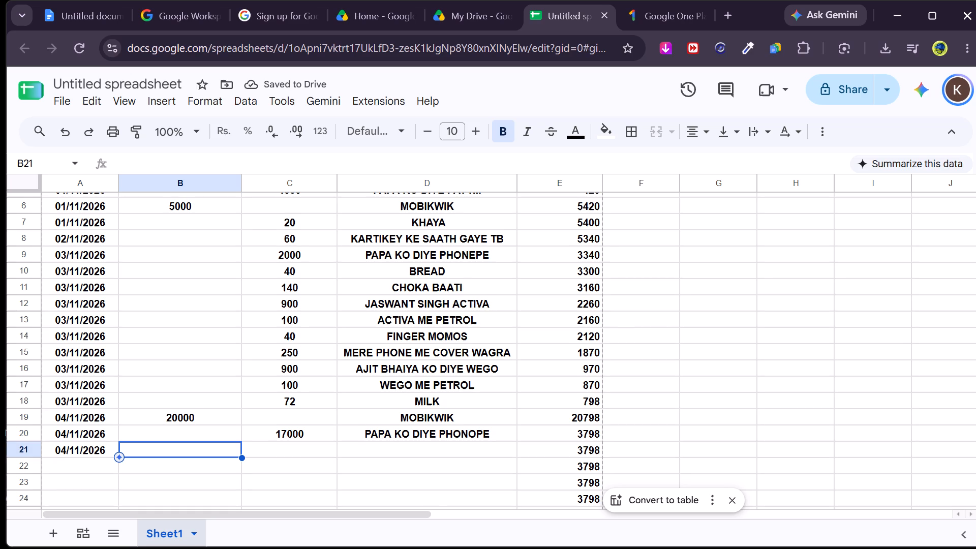
{"action": "key", "text": "Tab"}
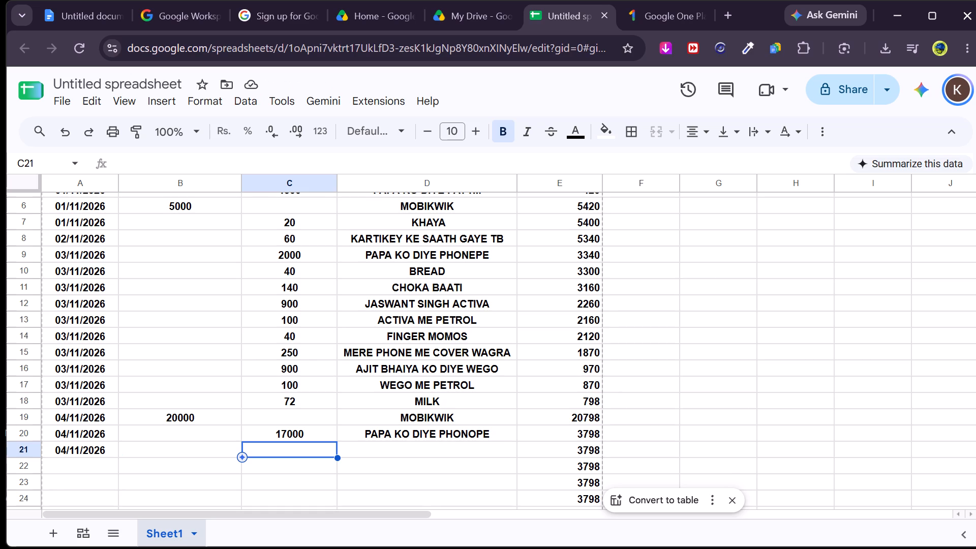
{"action": "type", "text": "222"}
{"action": "key", "text": "Tab"}
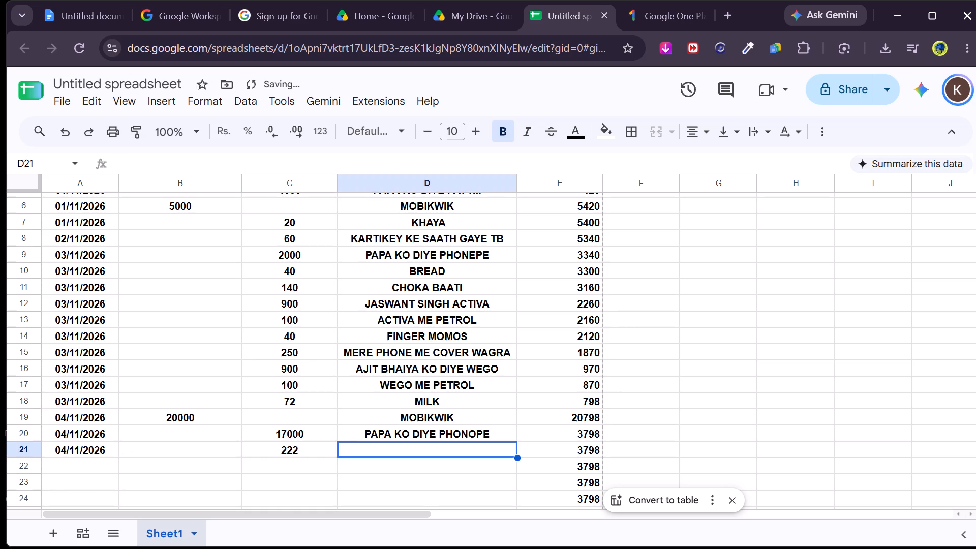
{"action": "type", "text": "MAMA KE VODA ME"}
{"action": "key", "text": "space"}
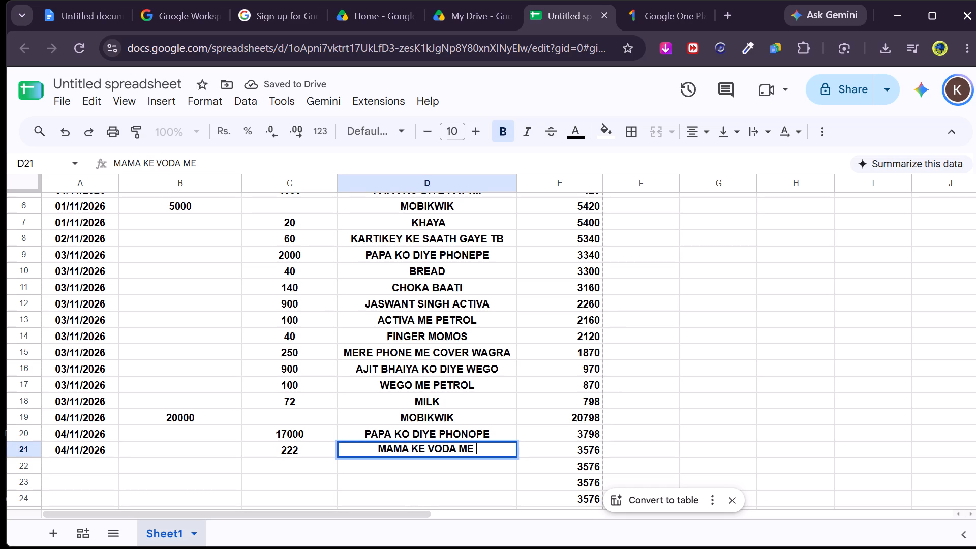
{"action": "key", "text": "BackSpace"}
{"action": "key", "text": "BackSpace"}
{"action": "key", "text": "BackSpace"}
{"action": "key", "text": "BackSpace"}
{"action": "key", "text": "BackSpace"}
{"action": "key", "text": "BackSpace"}
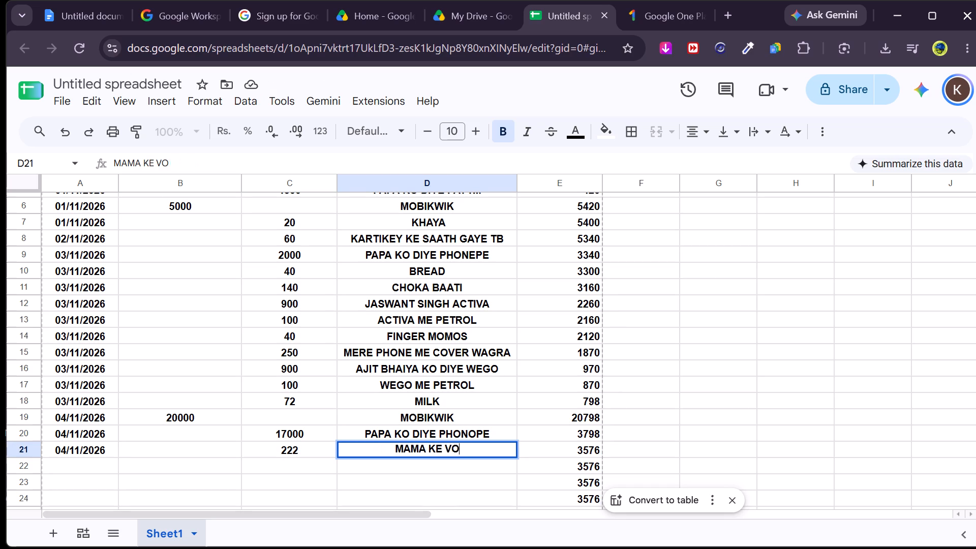
{"action": "key", "text": "BackSpace"}
{"action": "key", "text": "BackSpace"}
{"action": "key", "text": "BackSpace"}
{"action": "key", "text": "BackSpace"}
{"action": "key", "text": "BackSpace"}
{"action": "key", "text": "q"}
{"action": "key", "text": "BackSpace"}
{"action": "type", "text": "WALE ME RECHARGE A"}
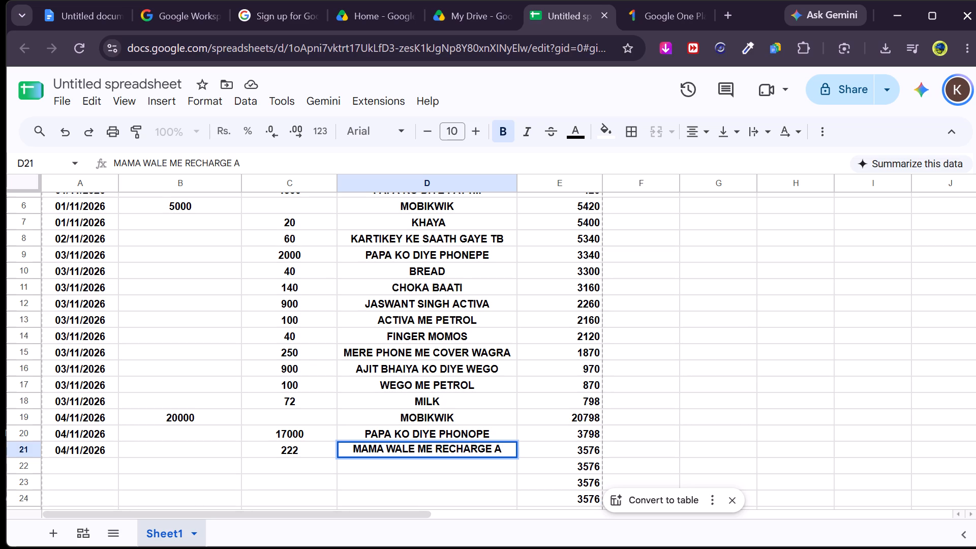
{"action": "type", "text": "CTIVA"}
{"action": "key", "text": "space"}
{"action": "type", "text": "LENE GAYE"}
{"action": "key", "text": "space"}
{"action": "type", "text": "TB"}
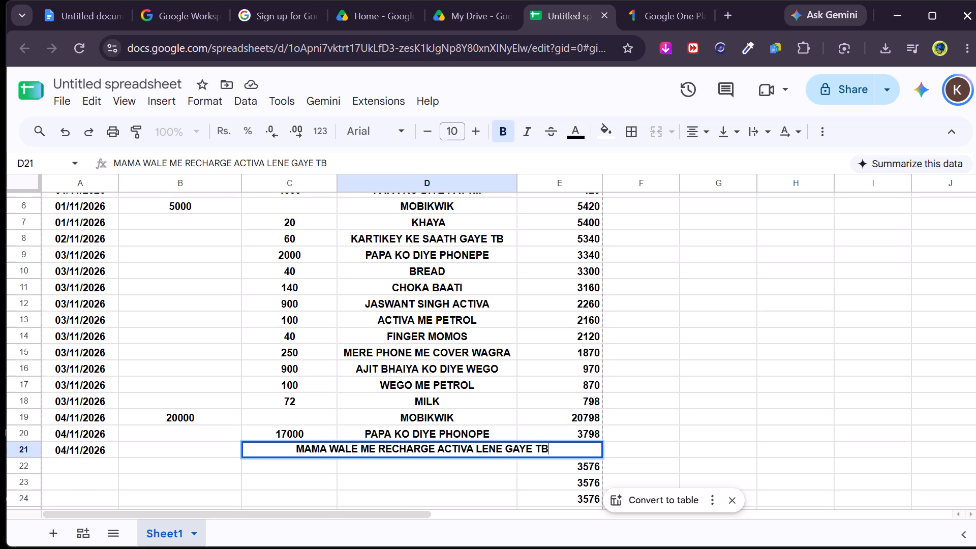
{"action": "key", "text": "Tab"}
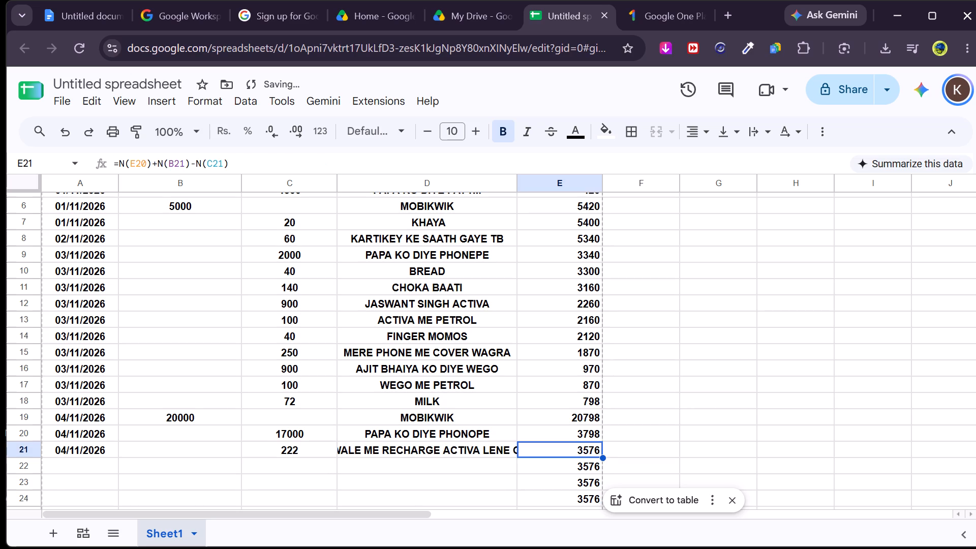
Widen description column D well beyond the full length of the row 21 description.
{"action": "left_click", "coordinate": [391, 445]}
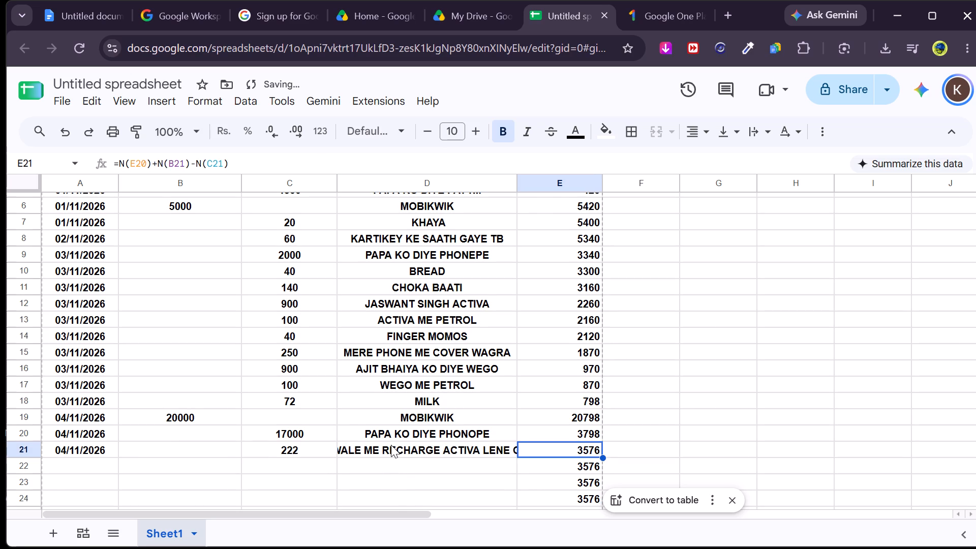
{"action": "double_click", "coordinate": [391, 445]}
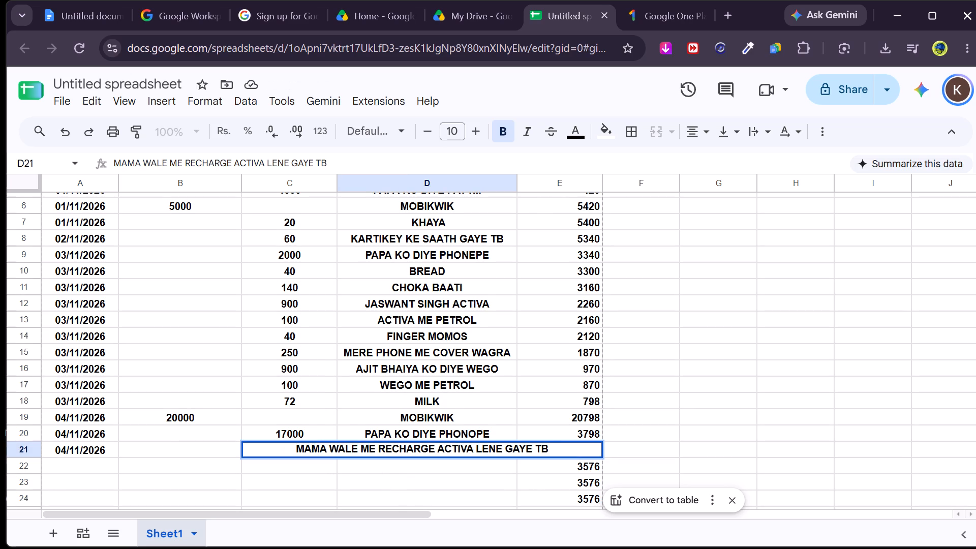
{"action": "left_click", "coordinate": [380, 484]}
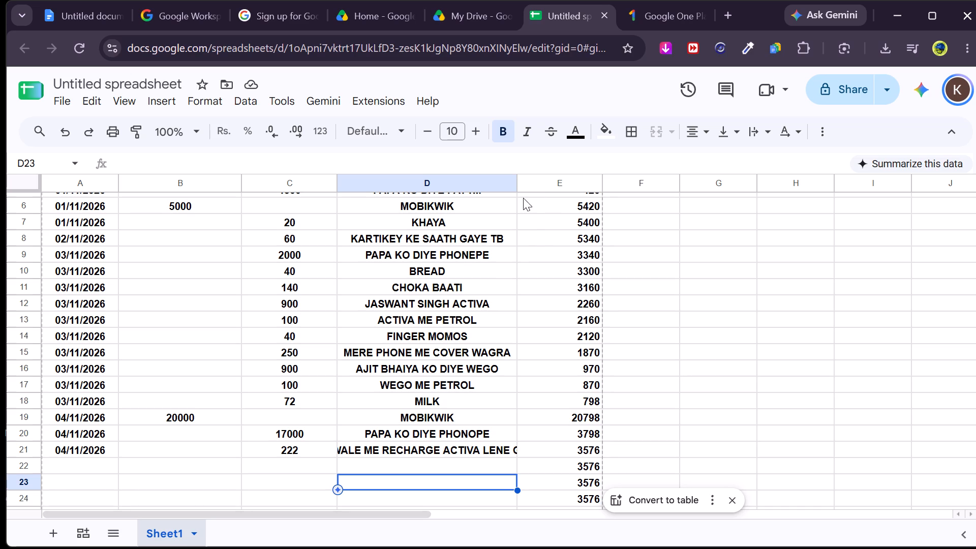
{"action": "left_click_drag", "start_coordinate": [515, 182], "coordinate": [568, 184]}
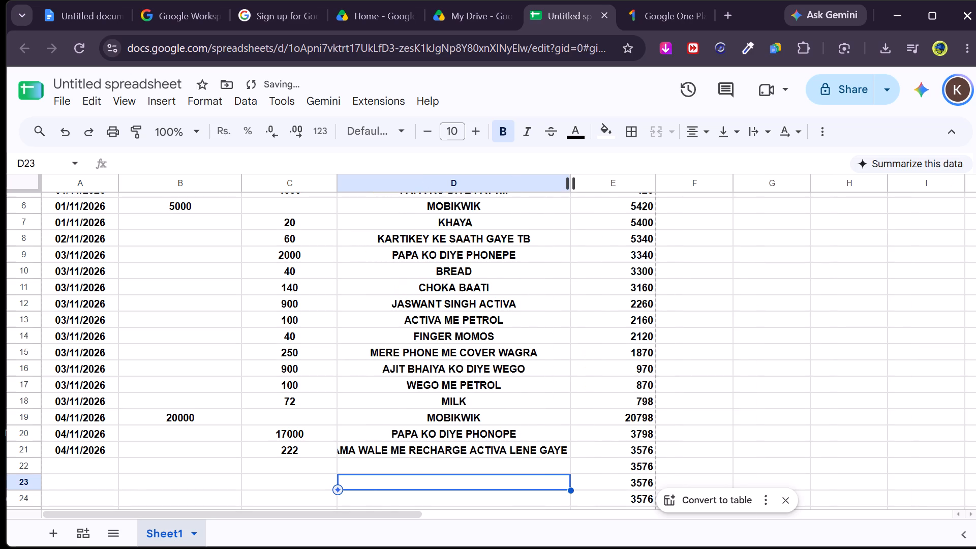
{"action": "left_click_drag", "start_coordinate": [571, 181], "coordinate": [728, 188]}
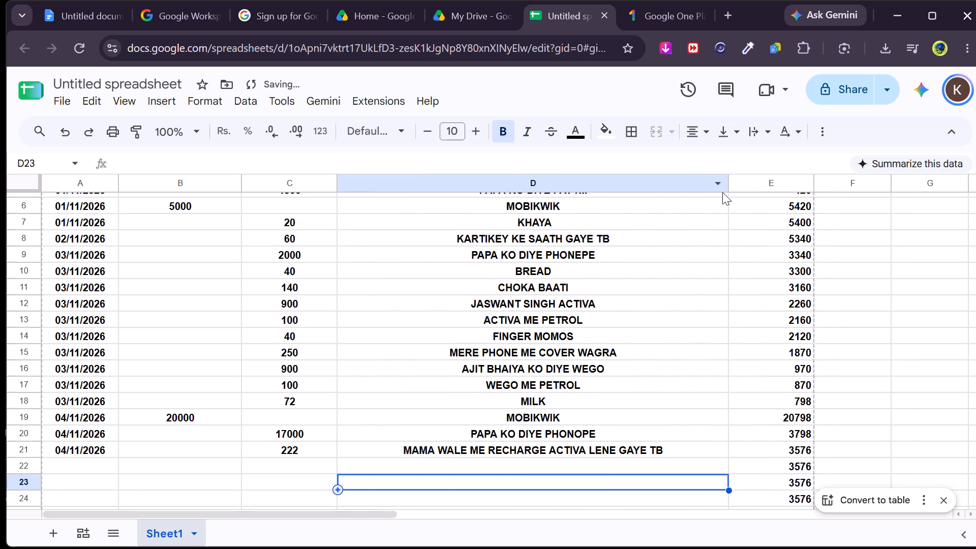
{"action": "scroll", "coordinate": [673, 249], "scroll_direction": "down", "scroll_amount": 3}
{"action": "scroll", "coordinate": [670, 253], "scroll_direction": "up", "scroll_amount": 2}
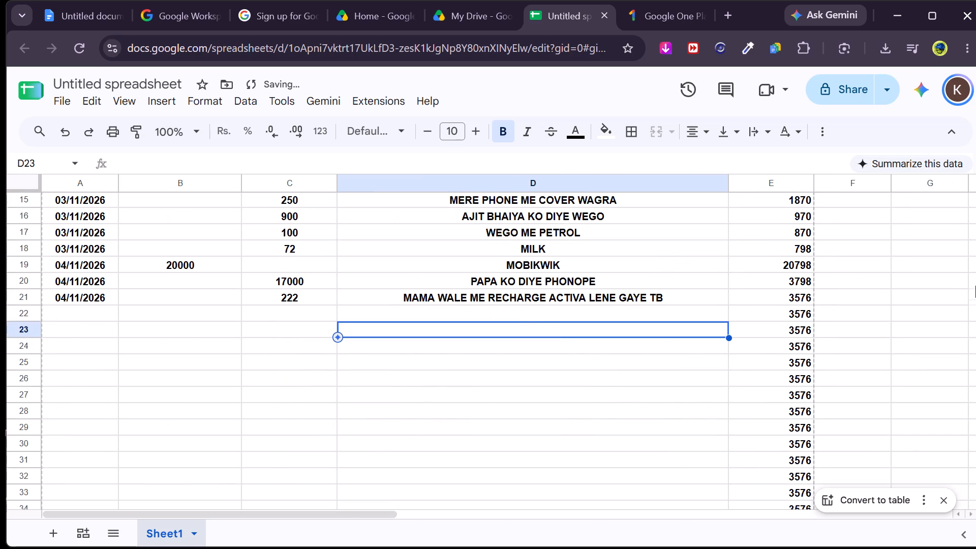
Narrow description column D slightly, keeping it wider than the long description in row 21.
{"action": "left_click", "coordinate": [975, 286]}
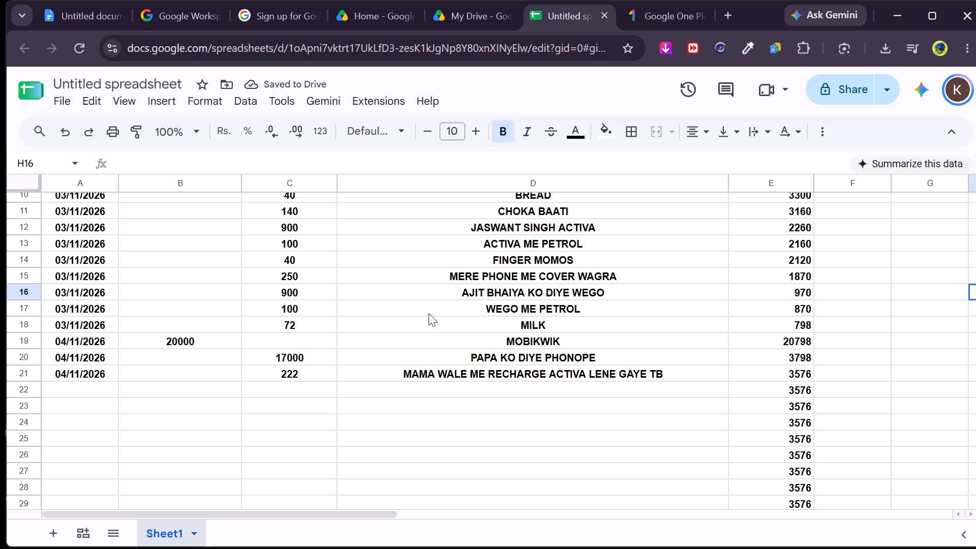
{"action": "left_click_drag", "start_coordinate": [729, 186], "coordinate": [705, 185]}
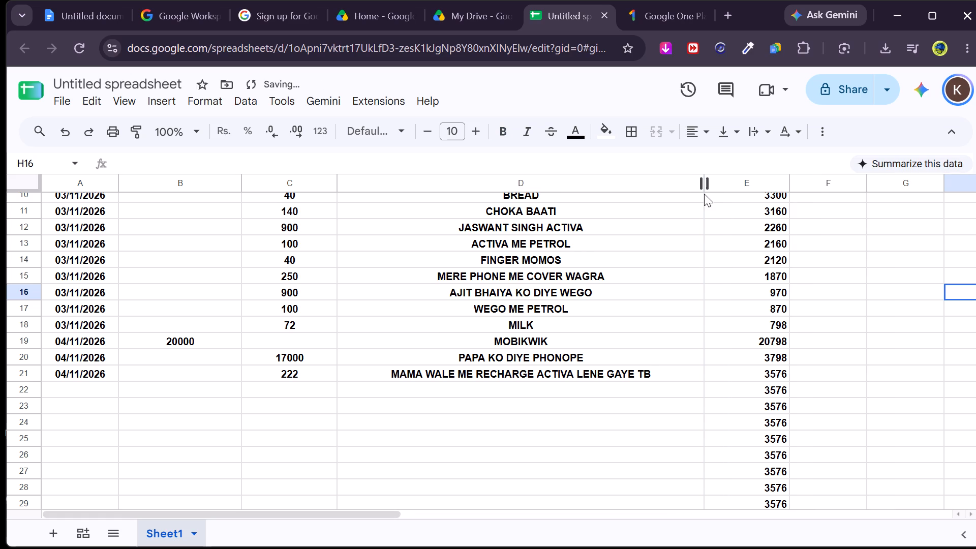
{"action": "left_click_drag", "start_coordinate": [705, 182], "coordinate": [686, 184]}
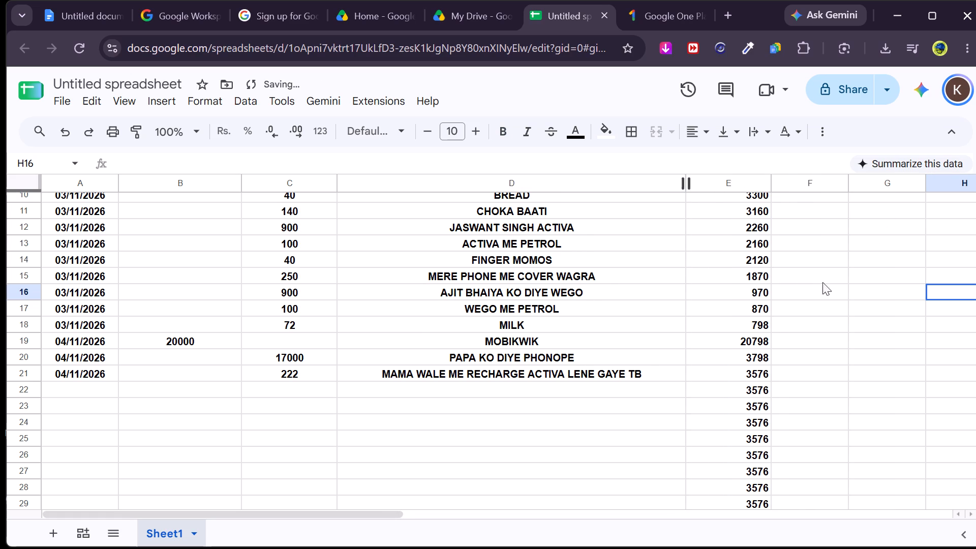
Add a transaction in row 22 dated 04-11-2026 with 40 spent and the description NARIYAL LAAYE.
{"action": "left_click", "coordinate": [62, 378]}
{"action": "left_click", "coordinate": [69, 386]}
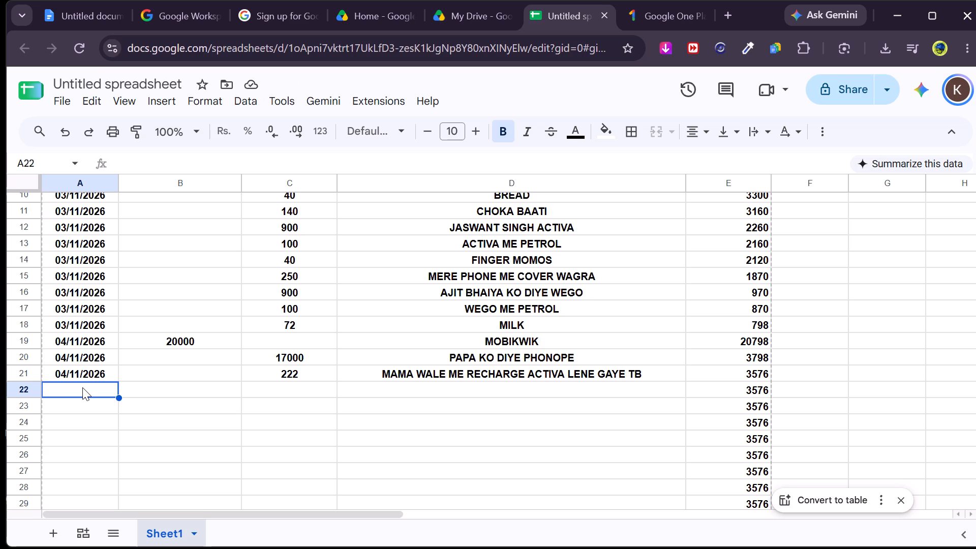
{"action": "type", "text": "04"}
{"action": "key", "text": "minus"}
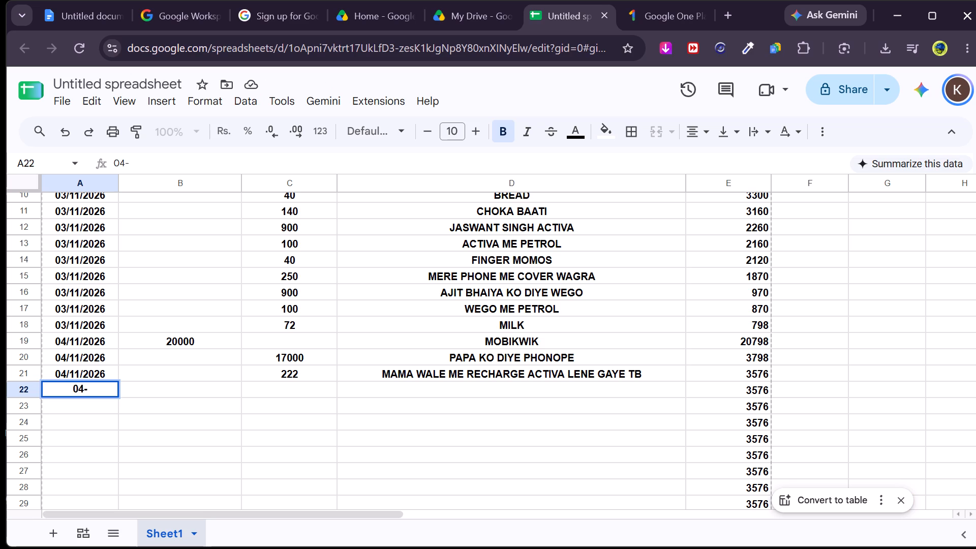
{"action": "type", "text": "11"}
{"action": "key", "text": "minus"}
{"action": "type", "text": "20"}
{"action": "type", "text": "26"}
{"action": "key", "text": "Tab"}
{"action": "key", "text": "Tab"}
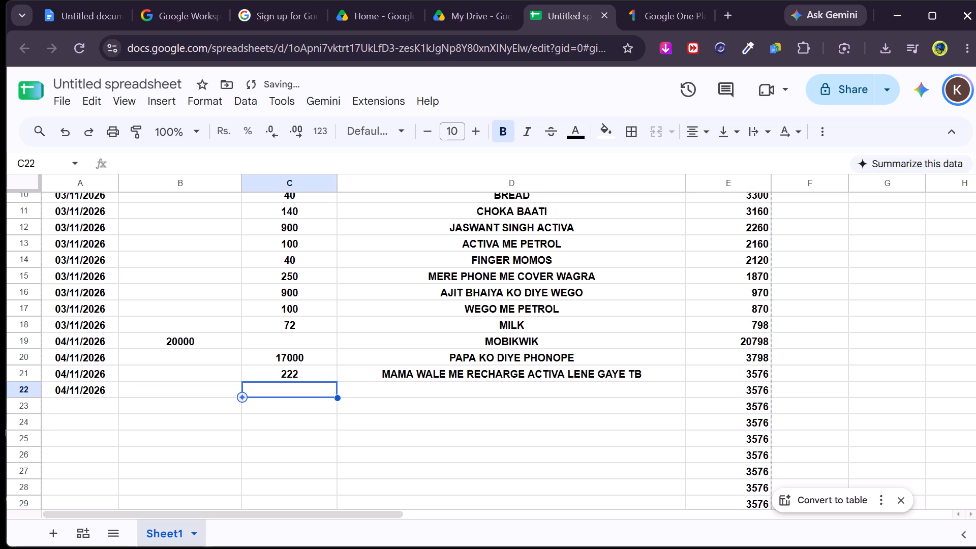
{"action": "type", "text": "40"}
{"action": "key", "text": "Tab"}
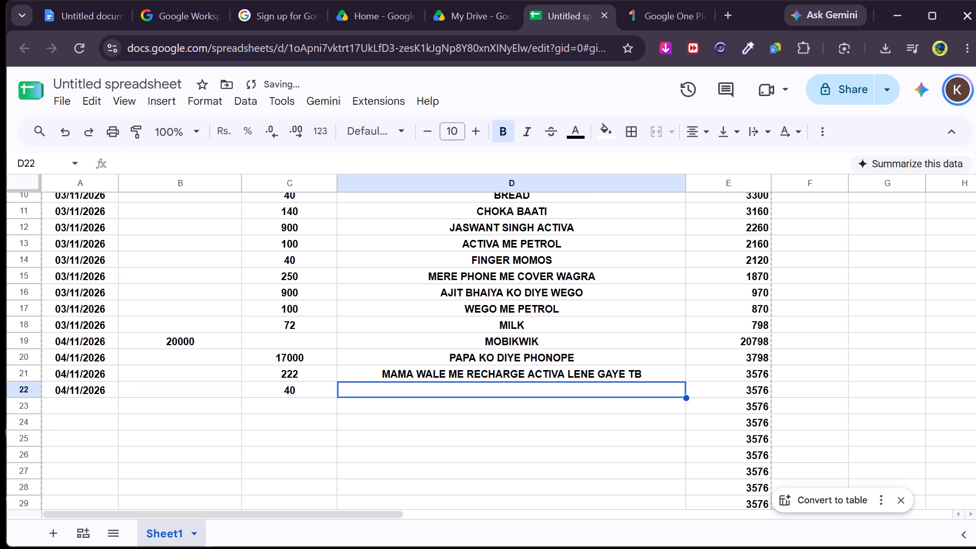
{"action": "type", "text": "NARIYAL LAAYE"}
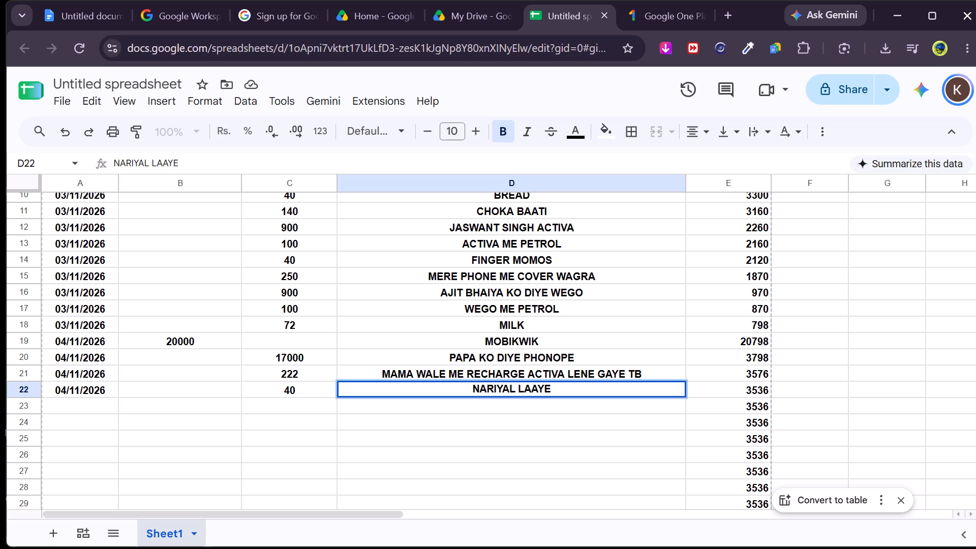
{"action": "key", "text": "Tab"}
Add a transaction in row 23 dated 04-11-2026 with 40 spent and the description RASMALAI KHAAYAI.
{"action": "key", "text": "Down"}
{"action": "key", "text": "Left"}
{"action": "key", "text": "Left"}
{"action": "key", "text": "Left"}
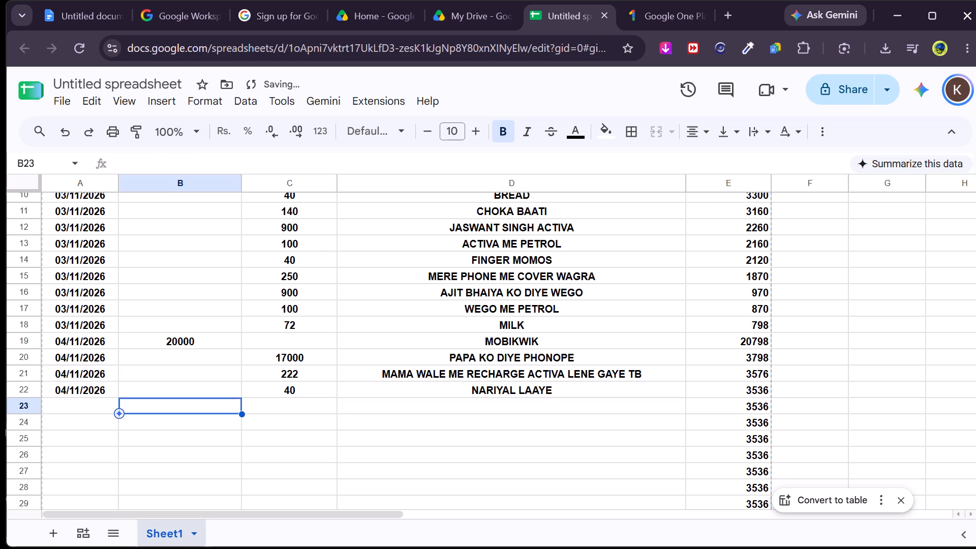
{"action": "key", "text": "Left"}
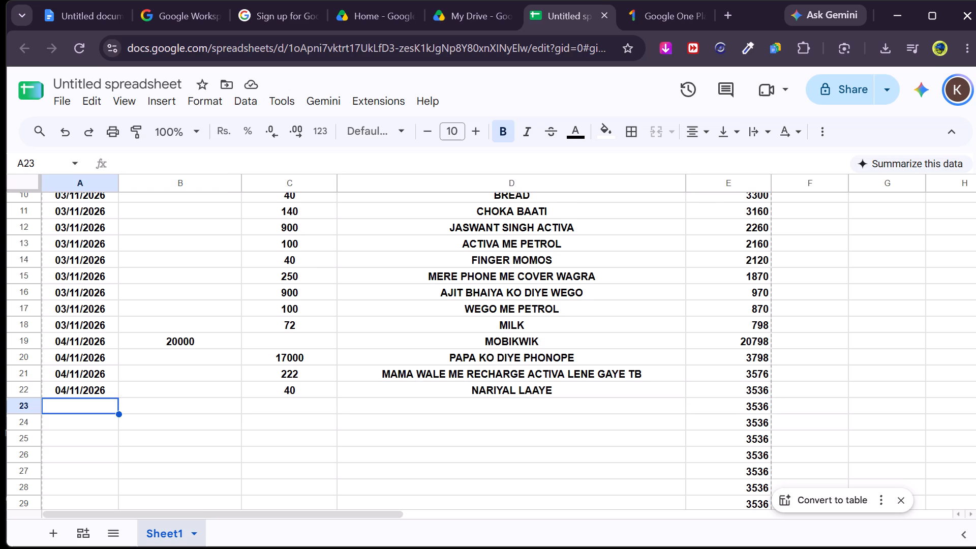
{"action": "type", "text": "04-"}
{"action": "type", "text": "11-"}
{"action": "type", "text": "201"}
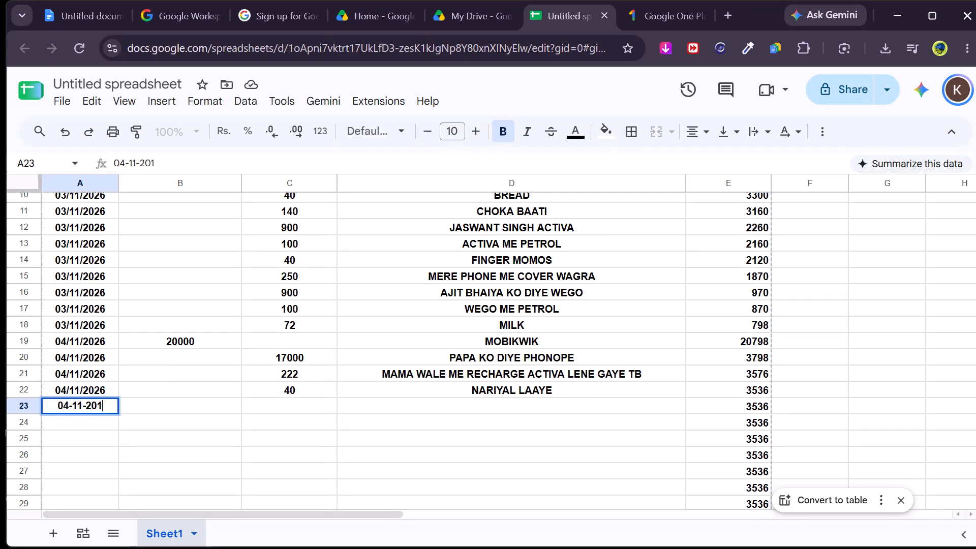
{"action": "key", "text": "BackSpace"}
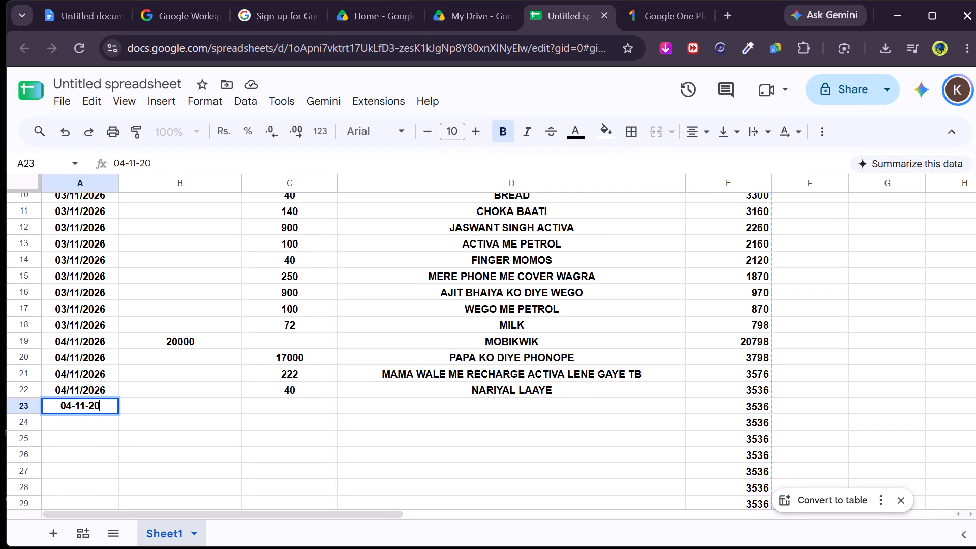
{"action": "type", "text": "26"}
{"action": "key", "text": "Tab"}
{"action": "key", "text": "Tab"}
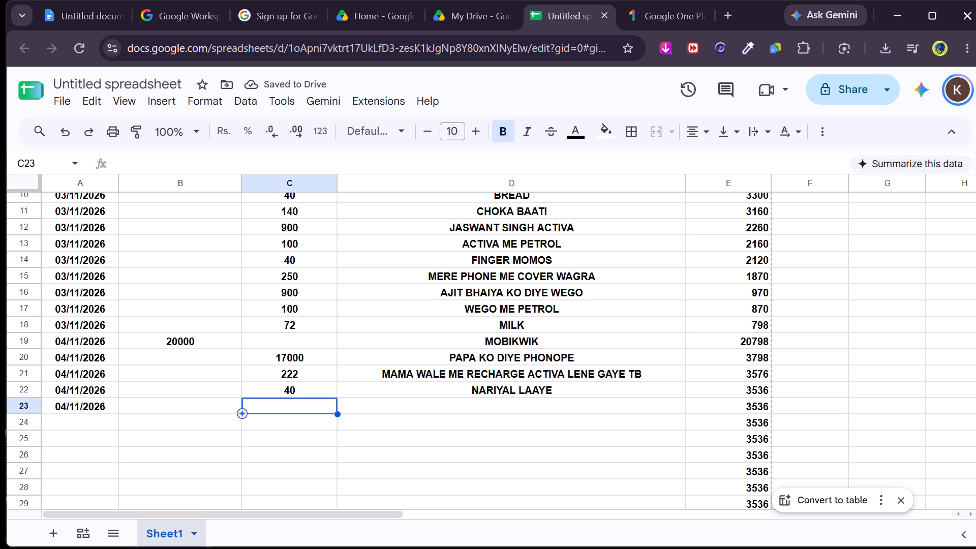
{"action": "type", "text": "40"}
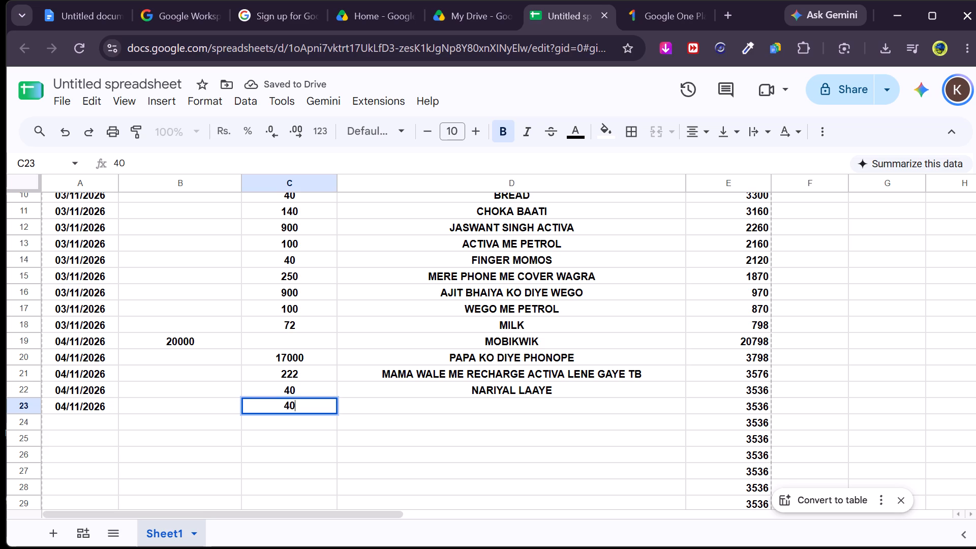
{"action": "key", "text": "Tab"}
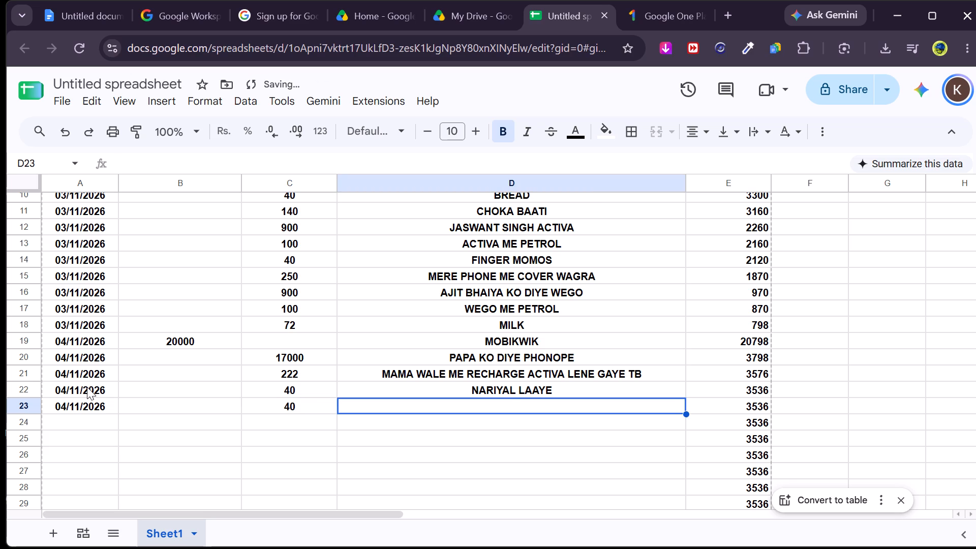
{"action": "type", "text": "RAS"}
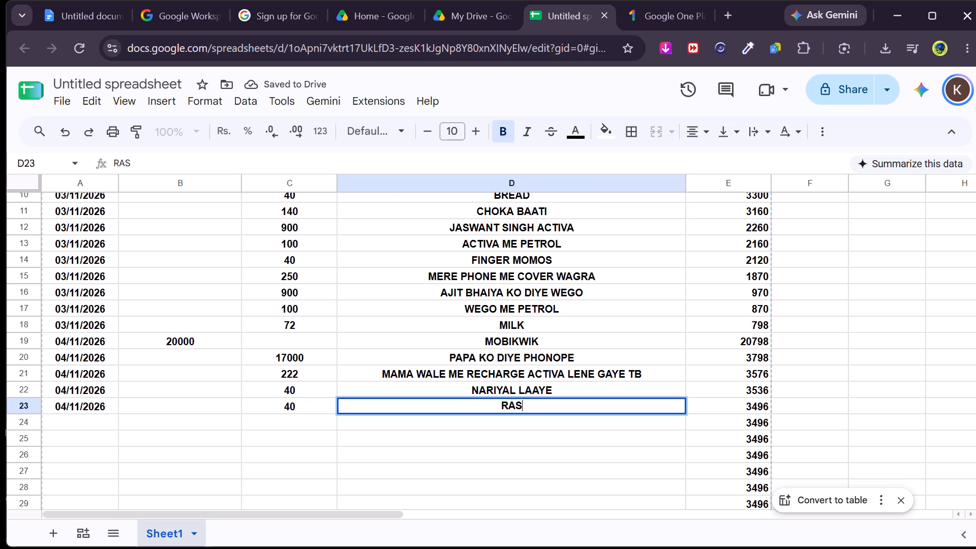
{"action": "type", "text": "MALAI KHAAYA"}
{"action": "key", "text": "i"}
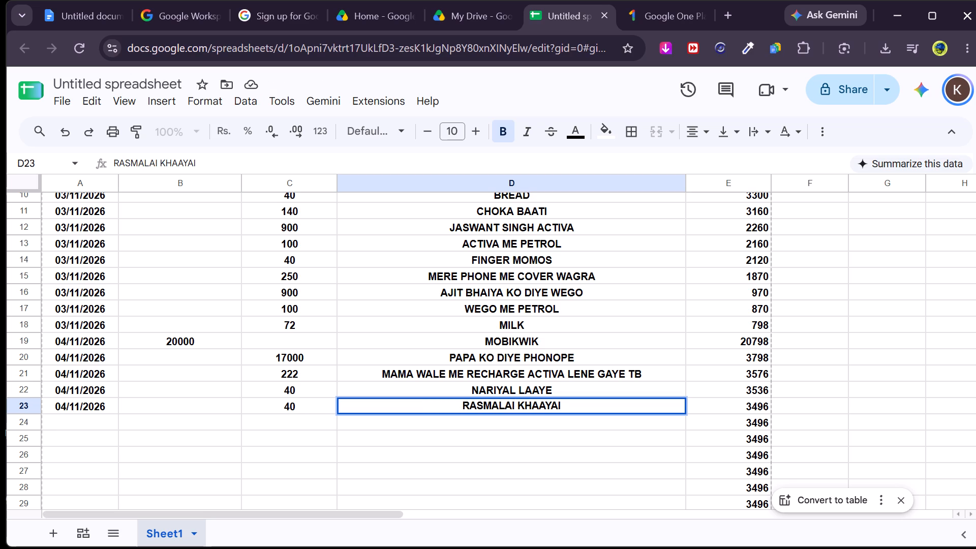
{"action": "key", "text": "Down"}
Add a transaction in row 24 dated 04-11-2026 with 210 spent and the description DUBARA LADDU LAAYE 1KG.
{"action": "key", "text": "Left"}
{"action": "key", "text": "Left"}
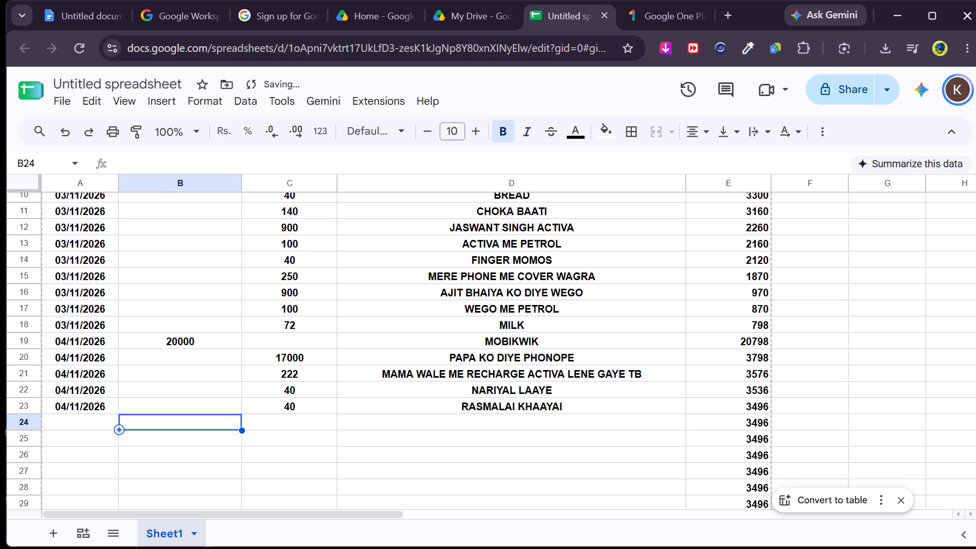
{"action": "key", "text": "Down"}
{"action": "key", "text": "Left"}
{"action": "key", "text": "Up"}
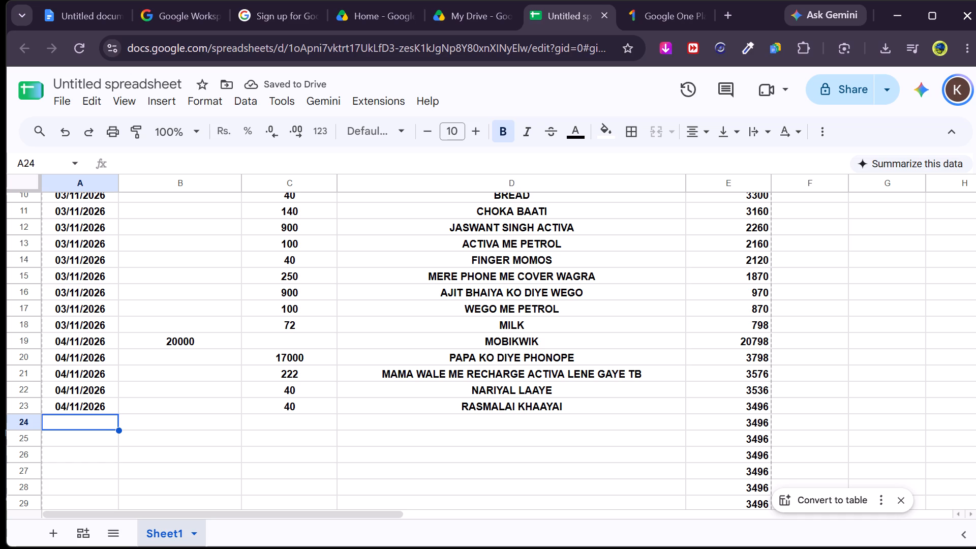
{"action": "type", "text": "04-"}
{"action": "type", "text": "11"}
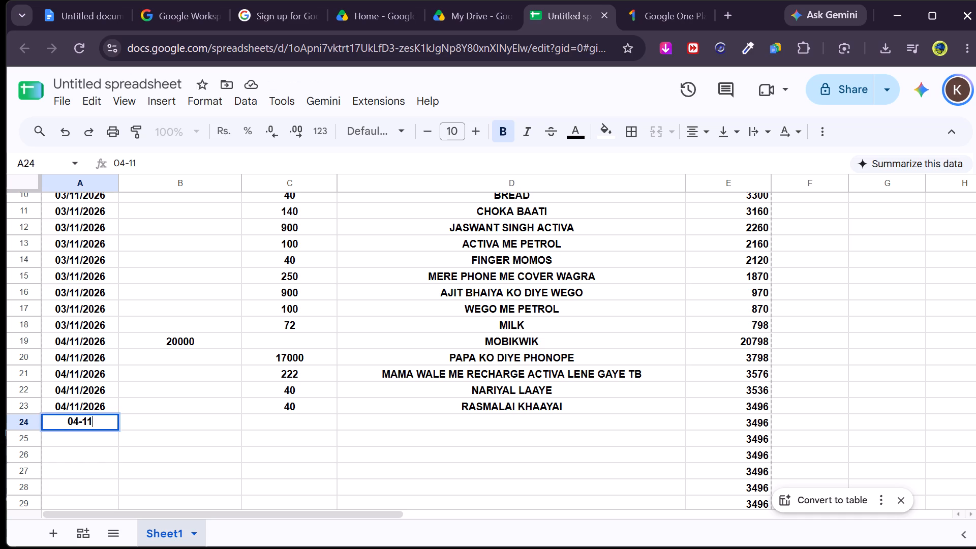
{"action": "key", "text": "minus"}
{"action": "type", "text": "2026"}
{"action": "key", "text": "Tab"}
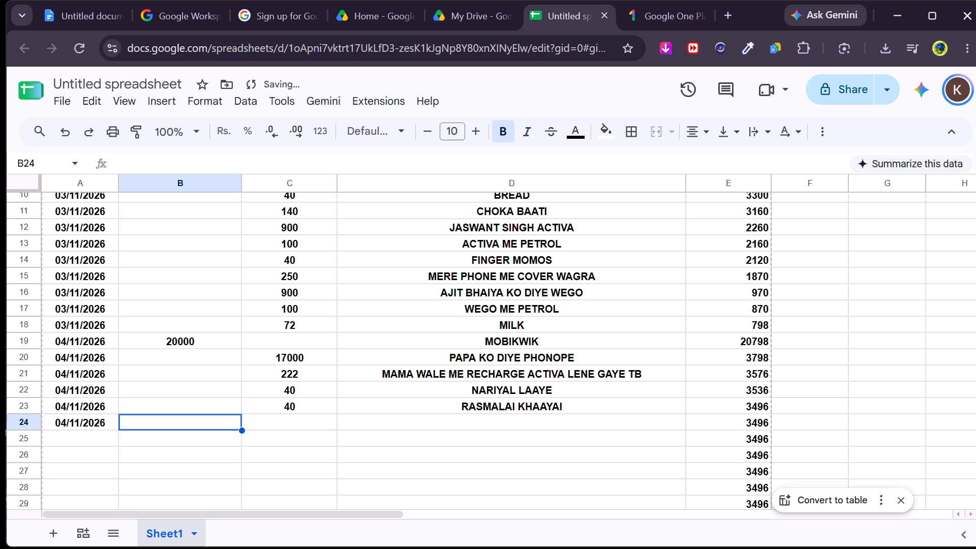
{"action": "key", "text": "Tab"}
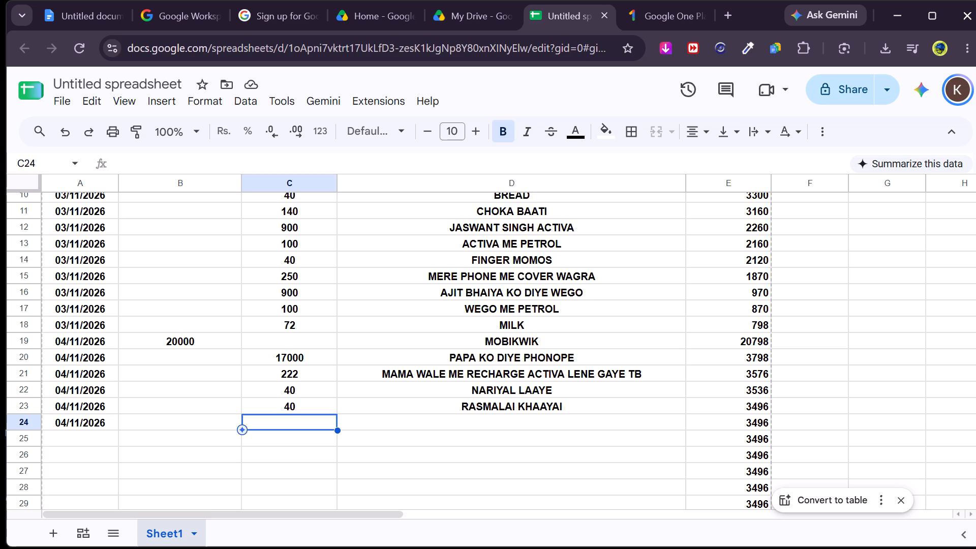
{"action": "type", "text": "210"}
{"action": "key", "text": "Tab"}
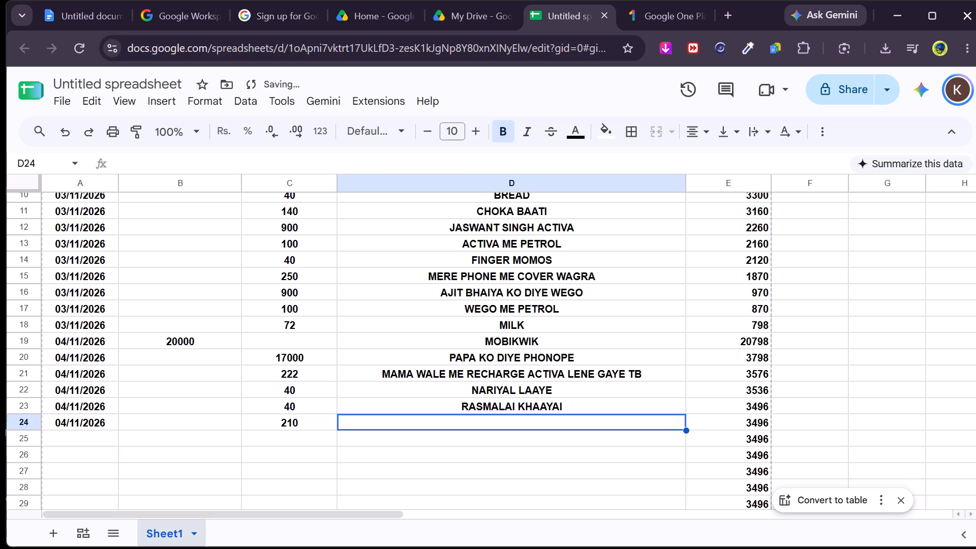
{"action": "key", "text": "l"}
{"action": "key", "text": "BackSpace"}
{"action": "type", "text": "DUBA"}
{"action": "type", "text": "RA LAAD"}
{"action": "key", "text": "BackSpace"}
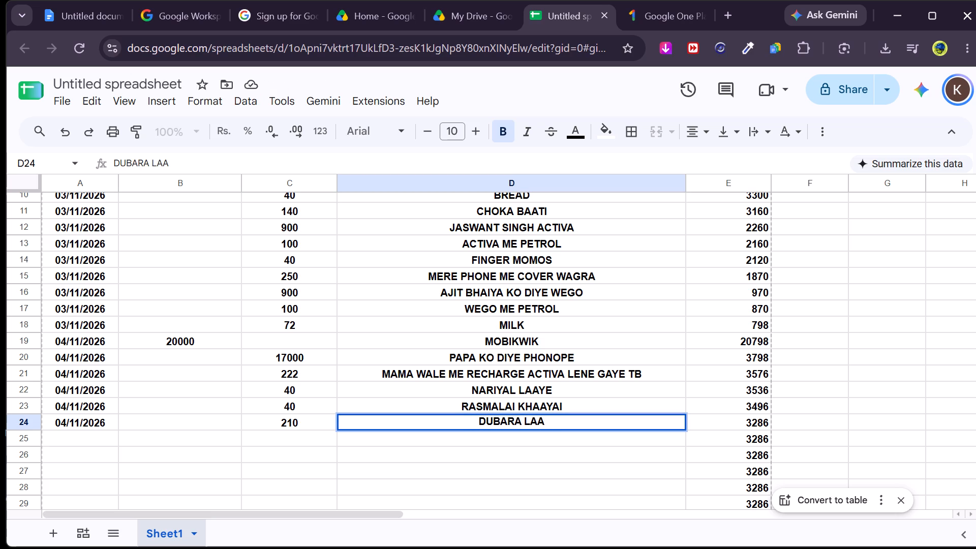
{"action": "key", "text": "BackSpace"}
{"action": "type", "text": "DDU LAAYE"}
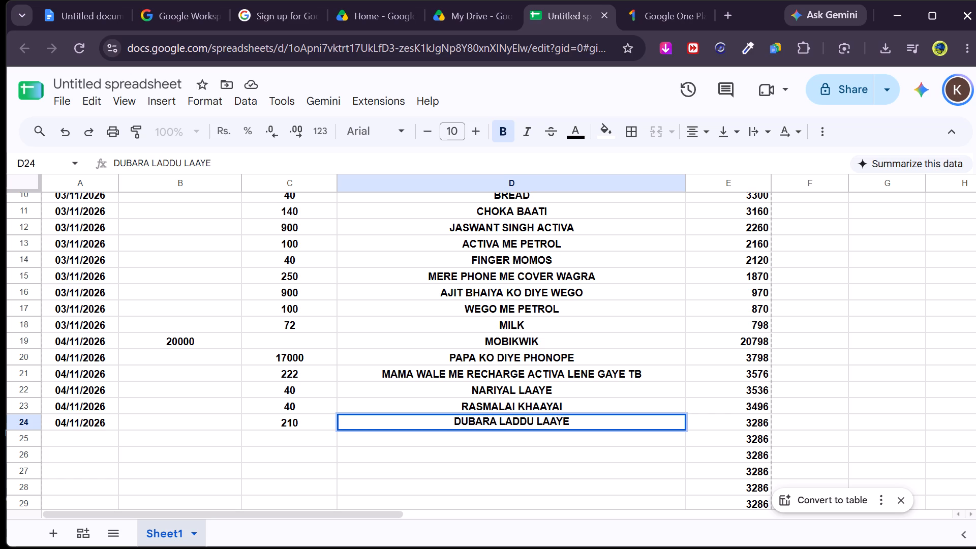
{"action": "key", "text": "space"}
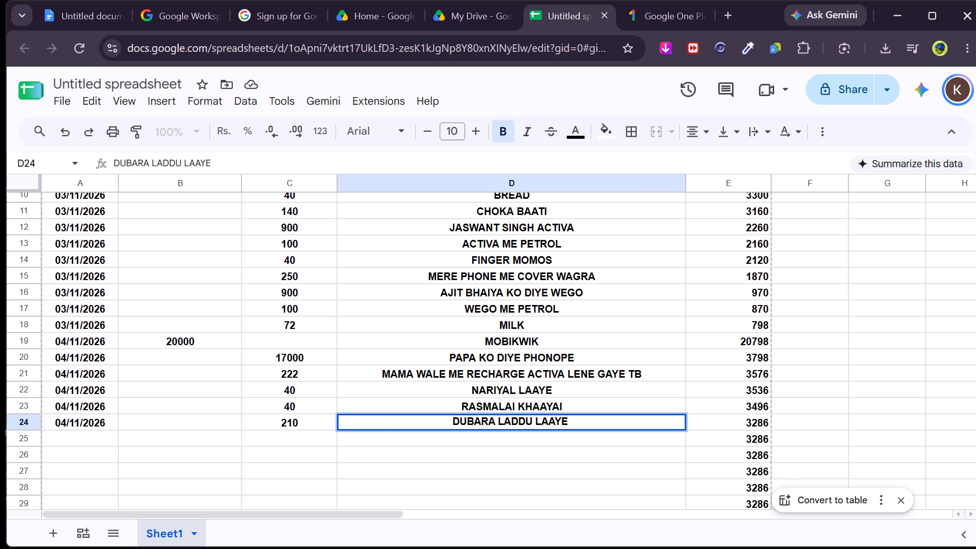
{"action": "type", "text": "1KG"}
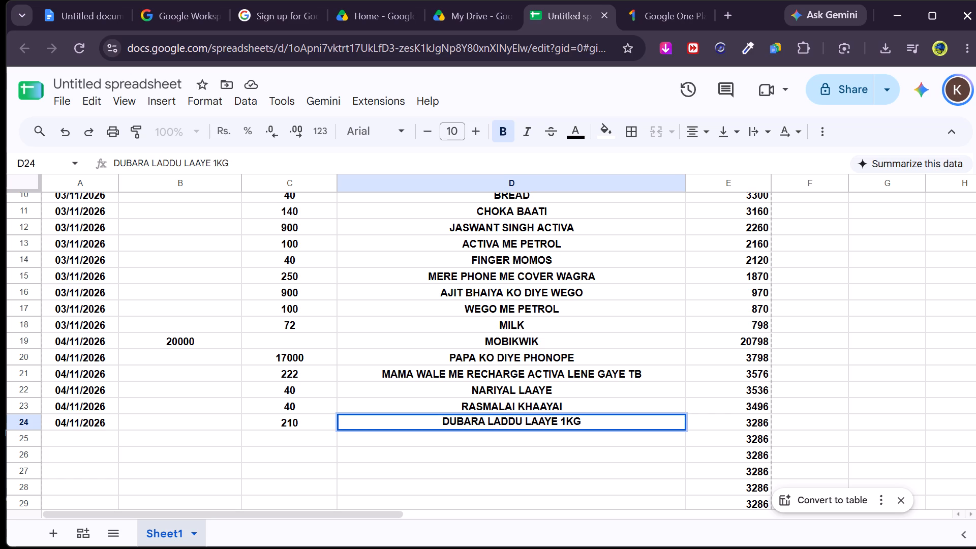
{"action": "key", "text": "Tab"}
Start a transaction in row 25 with the date 04-11-2026 and 240 as the spent amount.
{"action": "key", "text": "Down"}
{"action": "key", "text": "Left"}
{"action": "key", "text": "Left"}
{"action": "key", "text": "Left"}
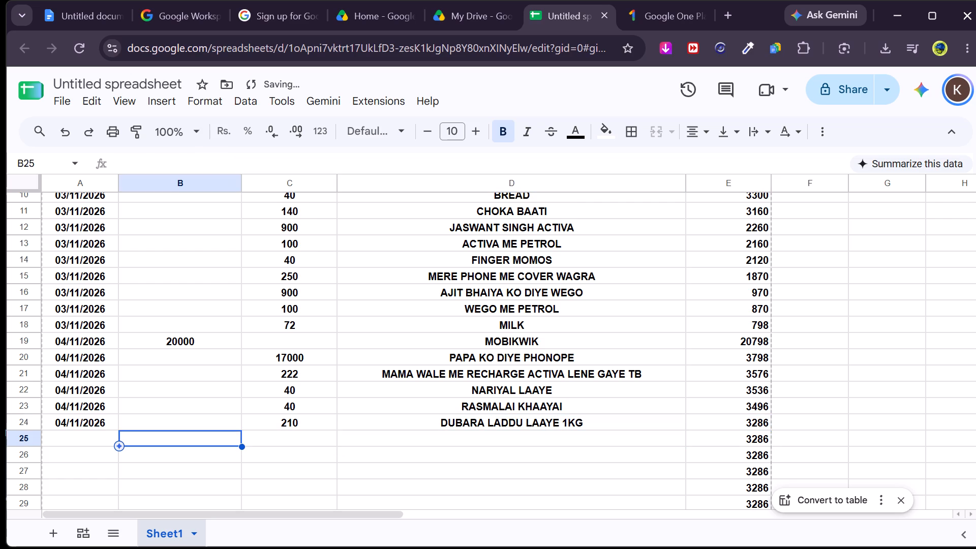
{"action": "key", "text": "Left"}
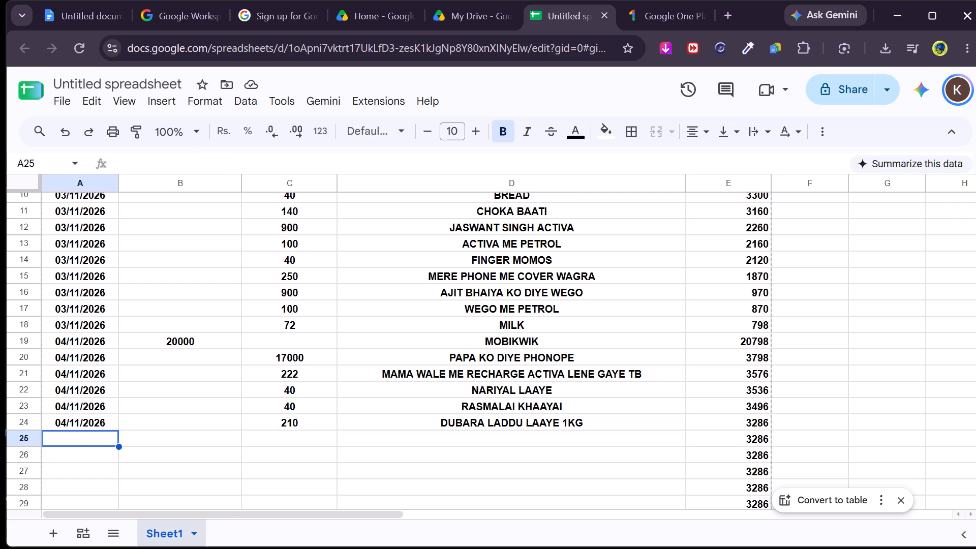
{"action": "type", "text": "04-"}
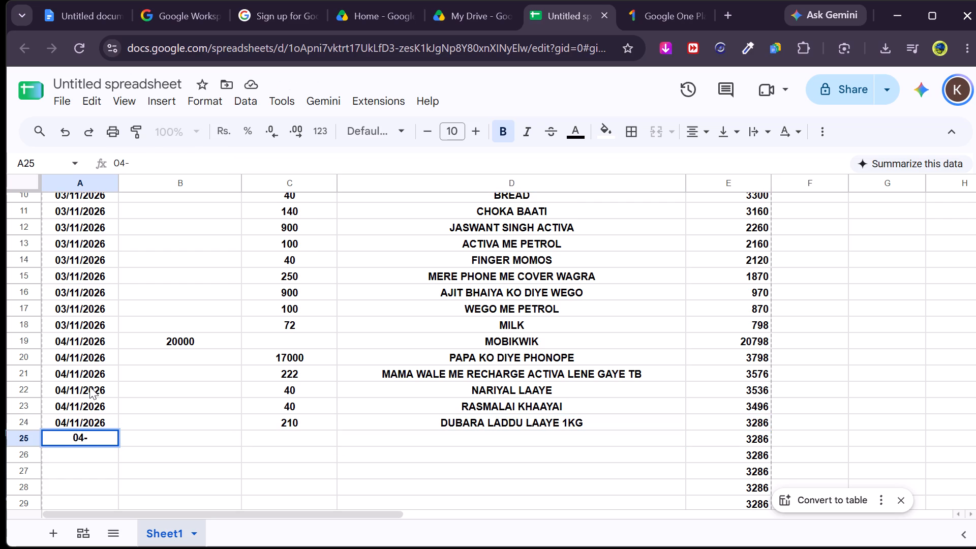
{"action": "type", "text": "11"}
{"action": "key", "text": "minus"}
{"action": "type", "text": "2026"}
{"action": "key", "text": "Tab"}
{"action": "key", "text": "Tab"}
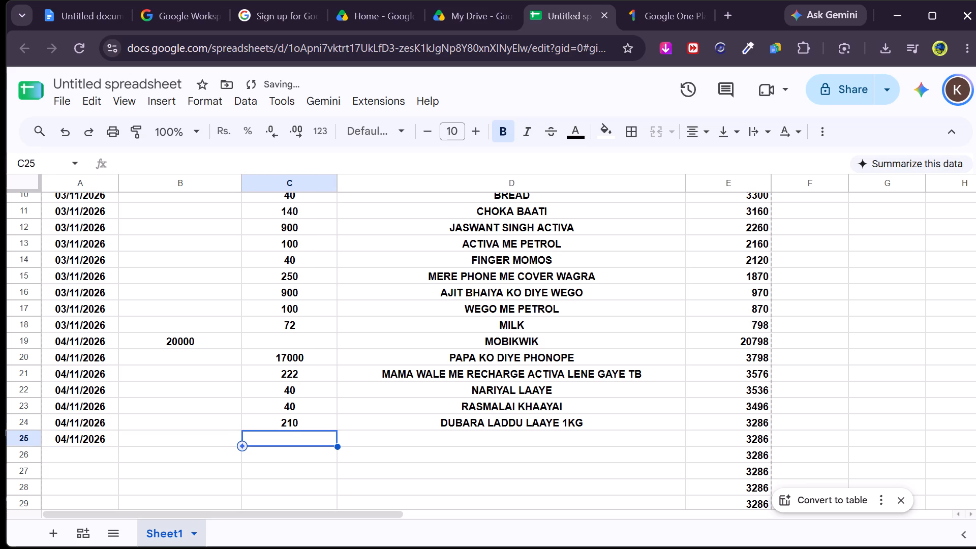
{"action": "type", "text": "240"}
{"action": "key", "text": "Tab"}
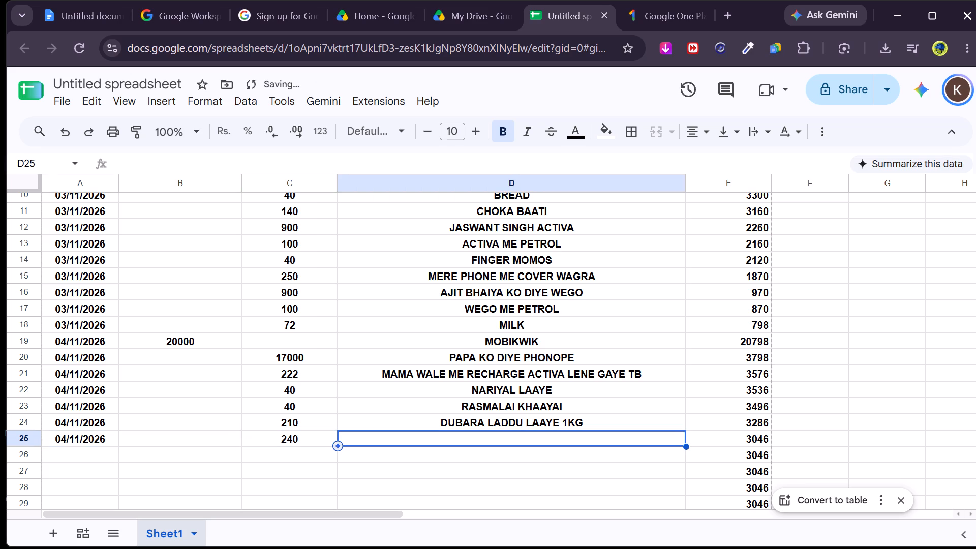
Enter the row 25 description VISHAL KE YAHA SE CHOKA BAATI, followed by an empty pair of parentheses.
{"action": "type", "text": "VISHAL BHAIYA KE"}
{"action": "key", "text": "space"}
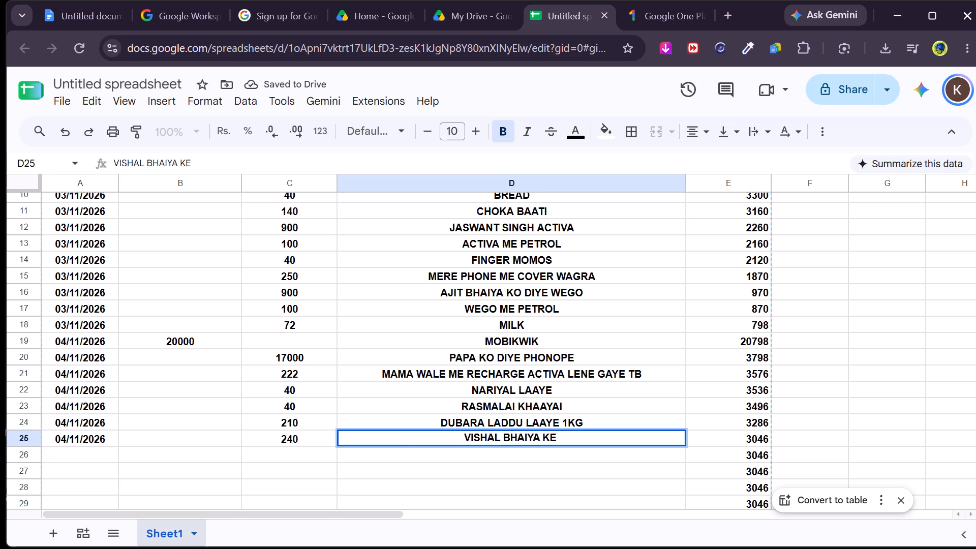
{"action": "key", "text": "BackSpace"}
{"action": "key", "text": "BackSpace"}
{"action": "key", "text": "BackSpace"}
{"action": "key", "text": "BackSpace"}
{"action": "key", "text": "BackSpace"}
{"action": "key", "text": "BackSpace"}
{"action": "key", "text": "BackSpace"}
{"action": "key", "text": "BackSpace"}
{"action": "key", "text": "BackSpace"}
{"action": "key", "text": "BackSpace"}
{"action": "type", "text": "KE YAHA SE CHOJKA"}
{"action": "key", "text": "BackSpace"}
{"action": "key", "text": "BackSpace"}
{"action": "key", "text": "BackSpace"}
{"action": "type", "text": "KA BAAT"}
{"action": "type", "text": "I"}
{"action": "key", "text": "space"}
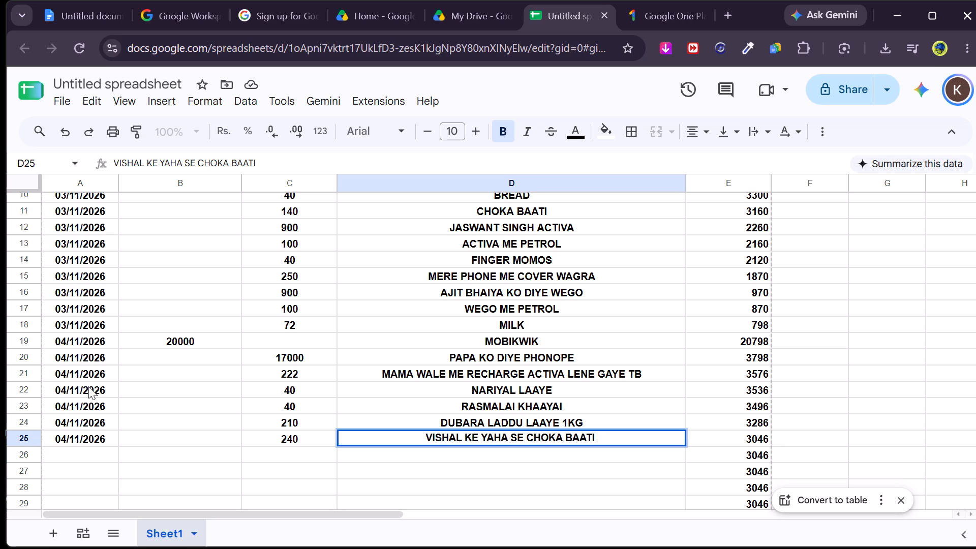
{"action": "type", "text": "()"}
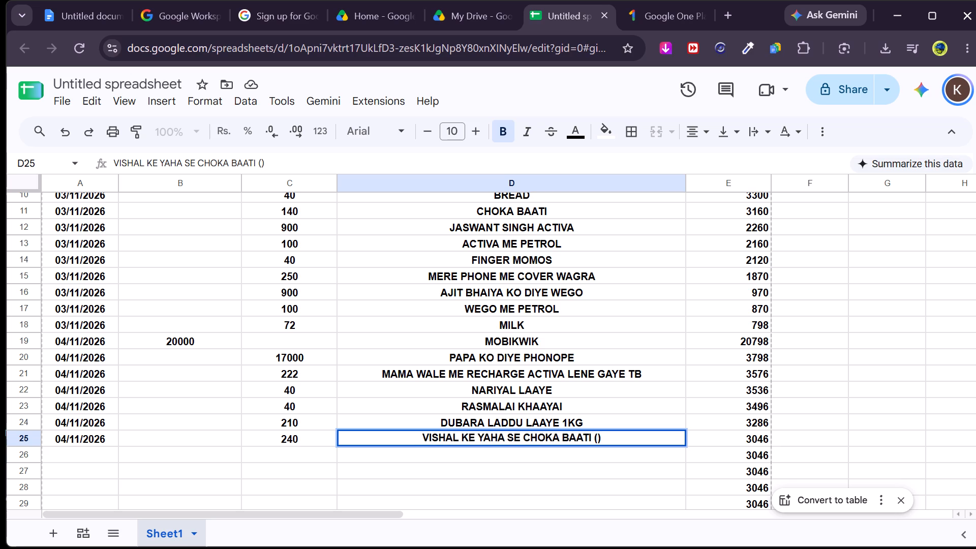
{"action": "key", "text": "Left"}
{"action": "key", "text": "Right"}
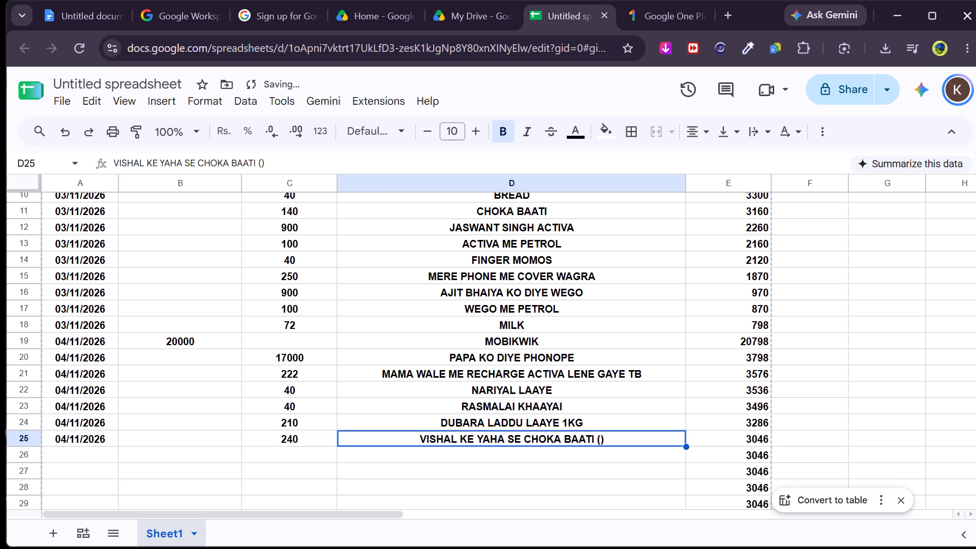
Fill the parentheses in row 25's description with the note 140RS BEER ME LIYE PARTY.
{"action": "double_click", "coordinate": [610, 437]}
{"action": "key", "text": "Left"}
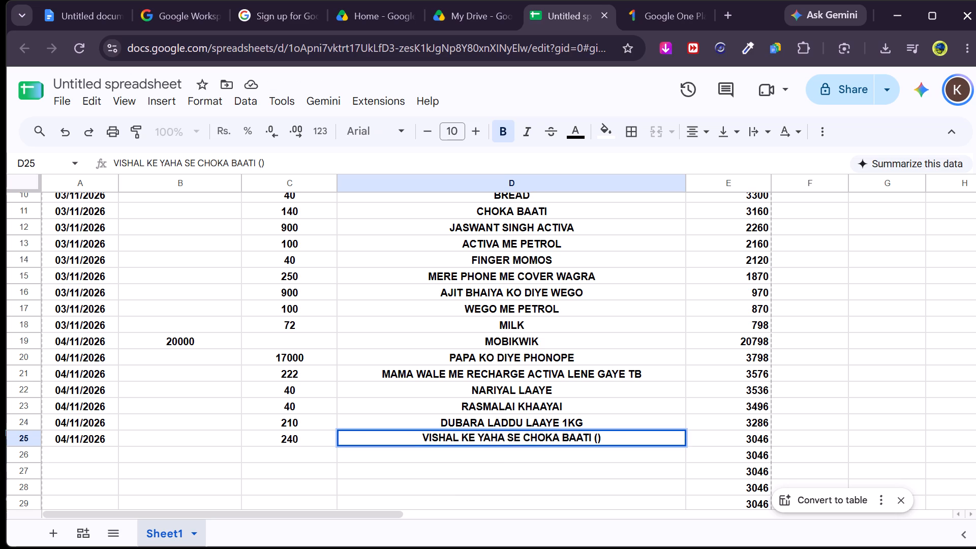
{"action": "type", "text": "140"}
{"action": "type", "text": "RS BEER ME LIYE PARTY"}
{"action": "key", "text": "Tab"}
Start a transaction in row 26 with the date 05-11-2026 and 70 as the spent amount.
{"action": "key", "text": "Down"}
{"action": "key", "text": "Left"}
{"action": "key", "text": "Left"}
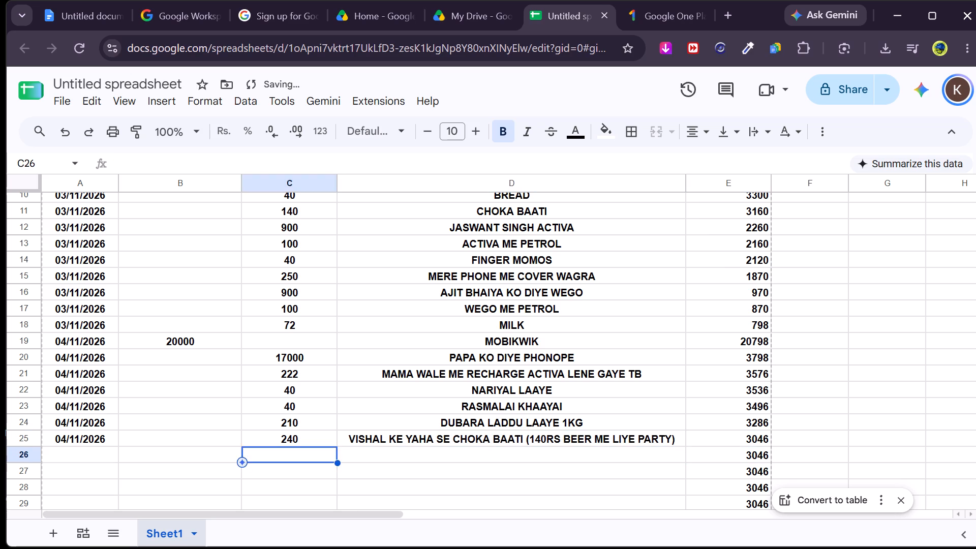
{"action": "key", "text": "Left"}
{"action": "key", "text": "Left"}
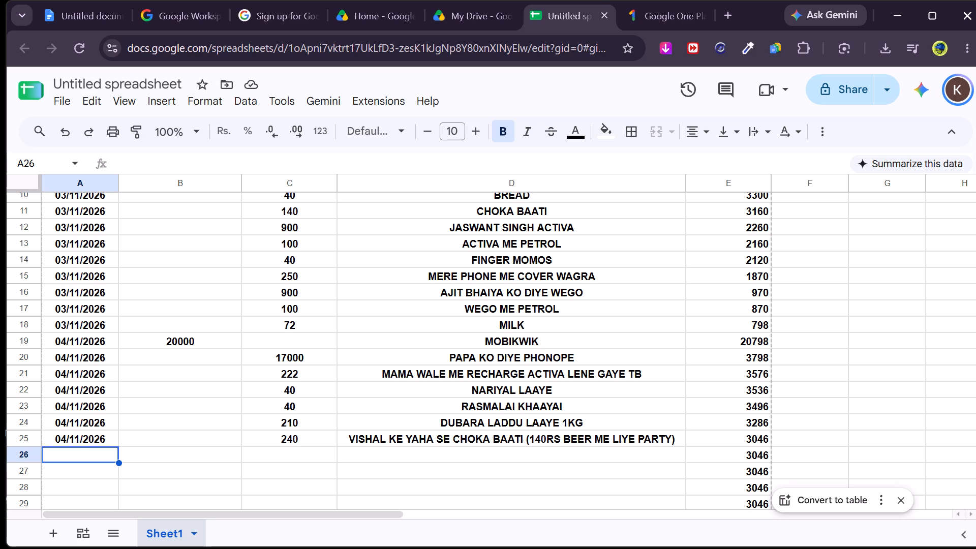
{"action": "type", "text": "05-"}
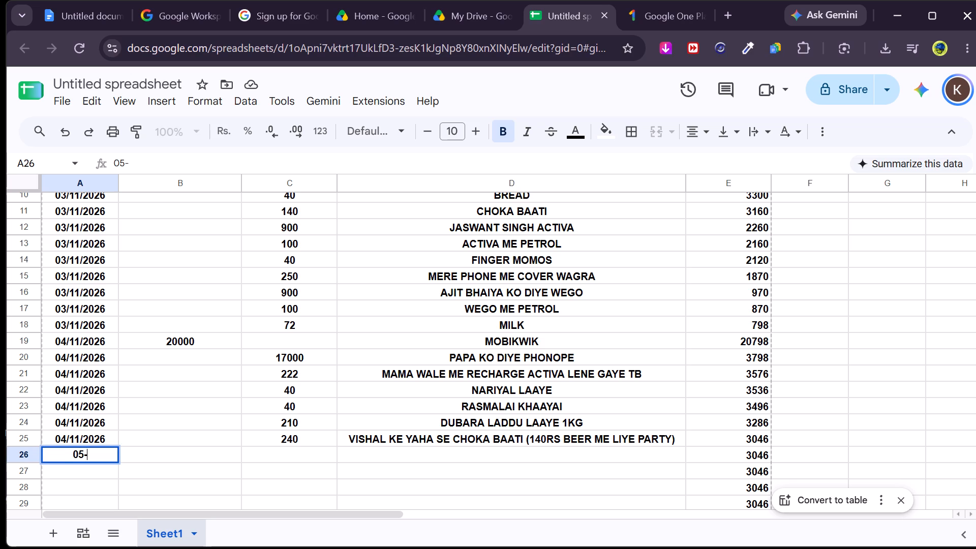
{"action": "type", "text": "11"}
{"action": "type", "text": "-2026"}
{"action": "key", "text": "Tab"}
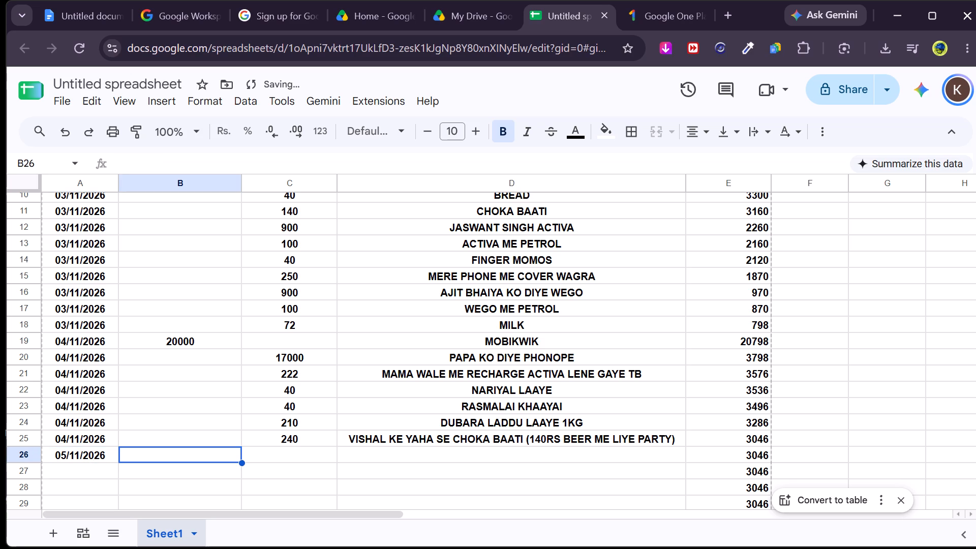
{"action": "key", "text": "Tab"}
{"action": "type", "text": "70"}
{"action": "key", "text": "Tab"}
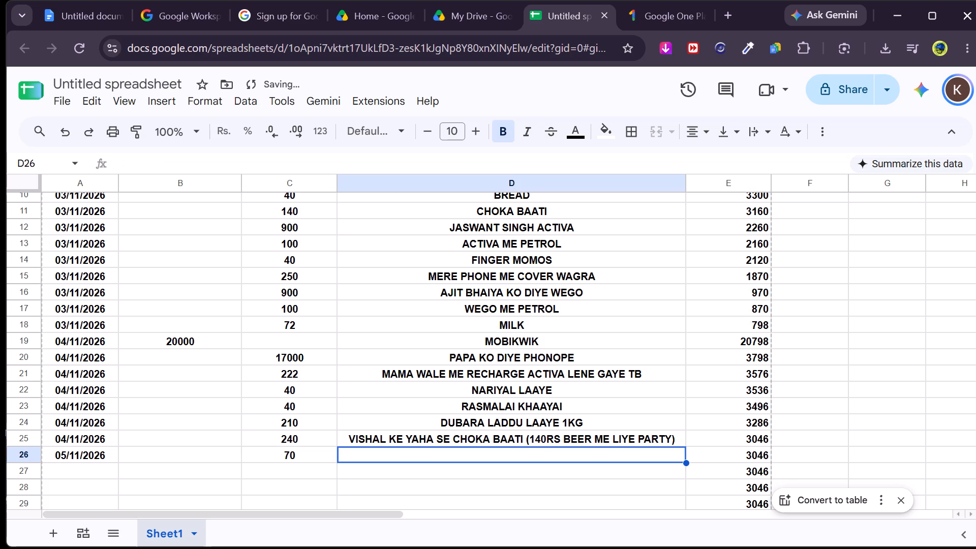
Enter the row 26 description BRIJESH KE YAHA SE MULTI SOCKET PLUG LAAYE.
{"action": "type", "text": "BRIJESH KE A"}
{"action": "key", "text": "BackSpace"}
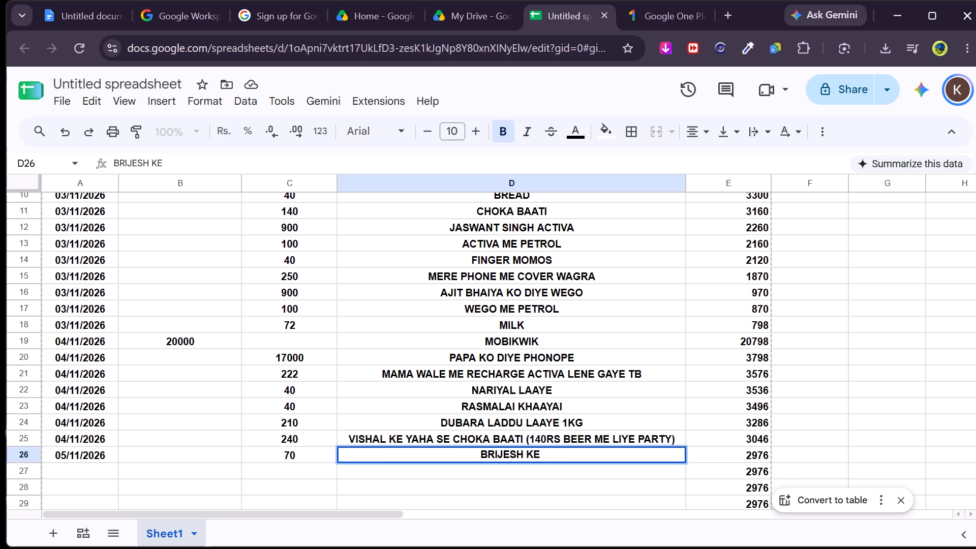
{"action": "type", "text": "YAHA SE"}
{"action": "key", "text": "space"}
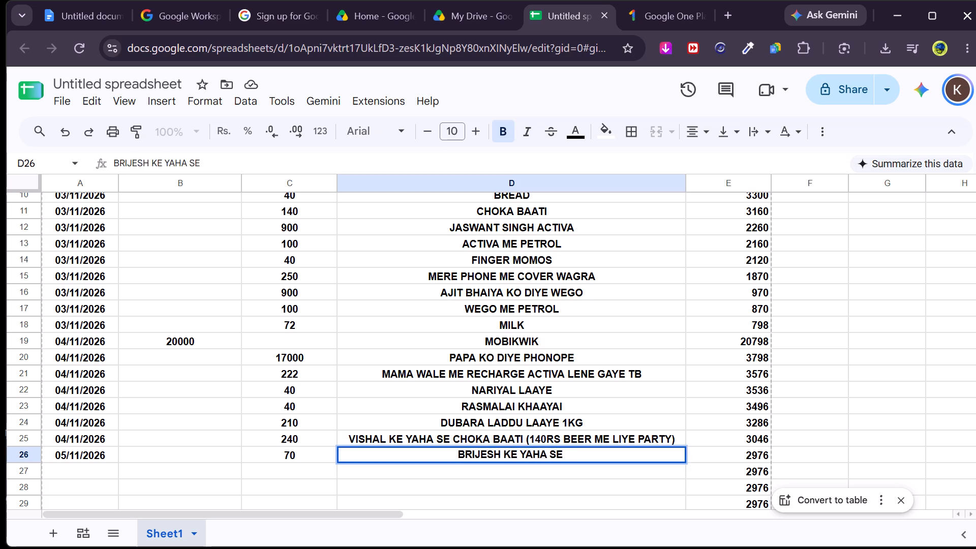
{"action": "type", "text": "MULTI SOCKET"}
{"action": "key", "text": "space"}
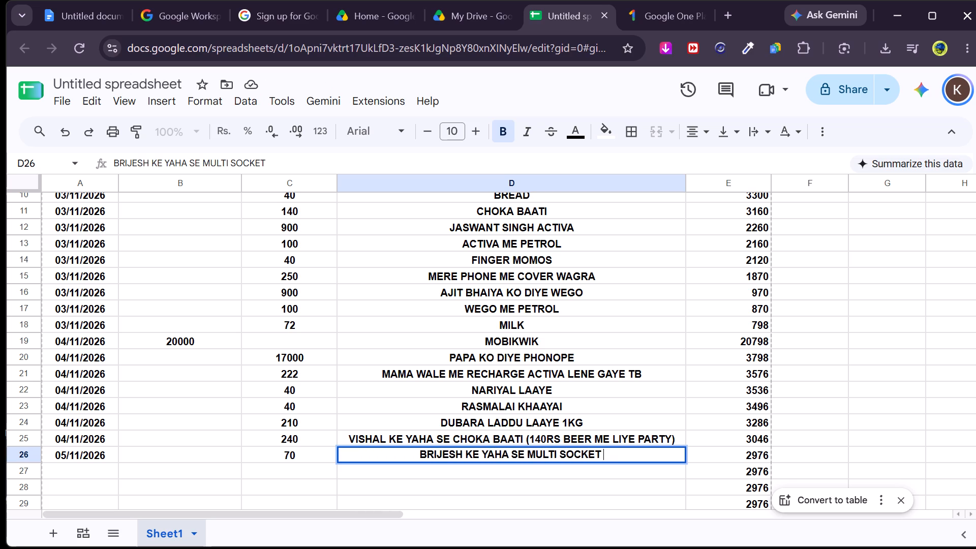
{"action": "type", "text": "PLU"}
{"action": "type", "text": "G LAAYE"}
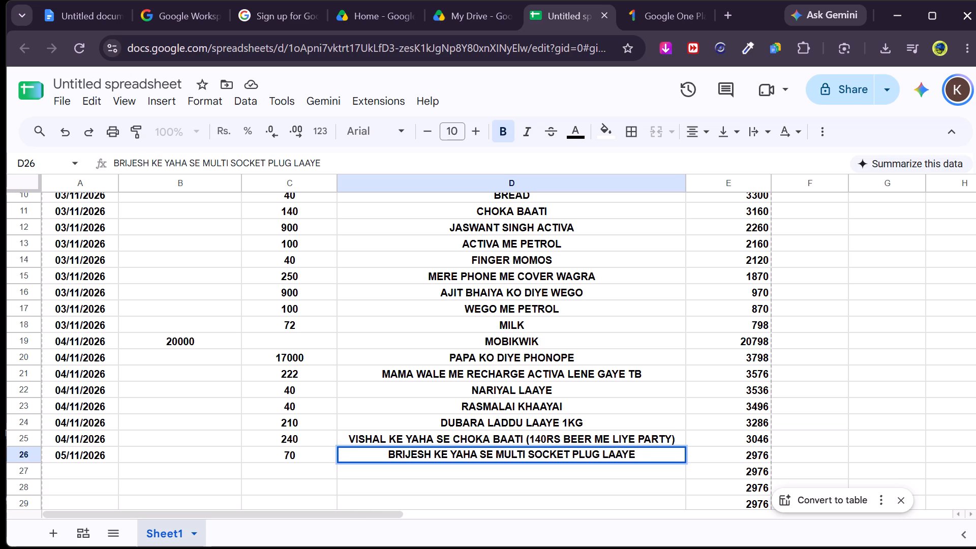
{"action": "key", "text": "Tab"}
Start a transaction in row 27 with the date 05-11-2026 and 50 as the spent amount.
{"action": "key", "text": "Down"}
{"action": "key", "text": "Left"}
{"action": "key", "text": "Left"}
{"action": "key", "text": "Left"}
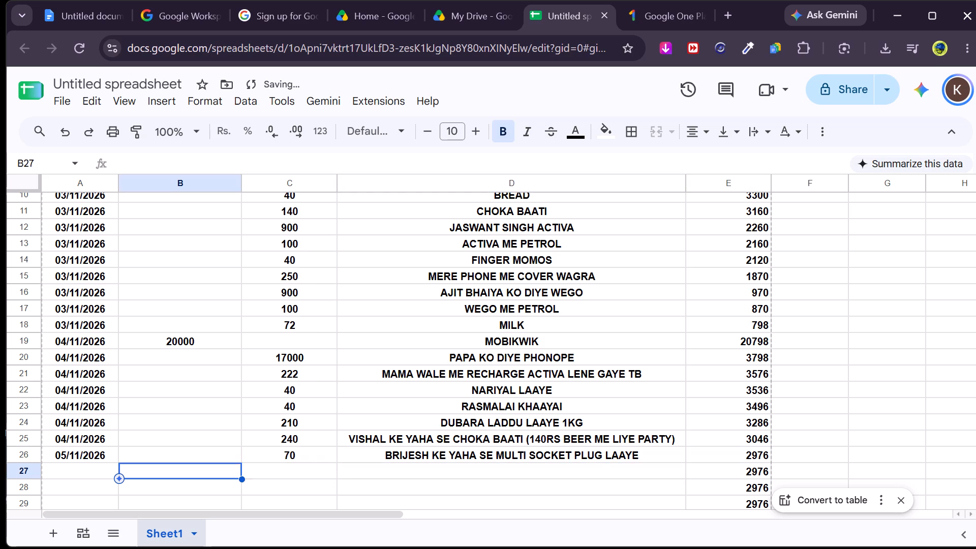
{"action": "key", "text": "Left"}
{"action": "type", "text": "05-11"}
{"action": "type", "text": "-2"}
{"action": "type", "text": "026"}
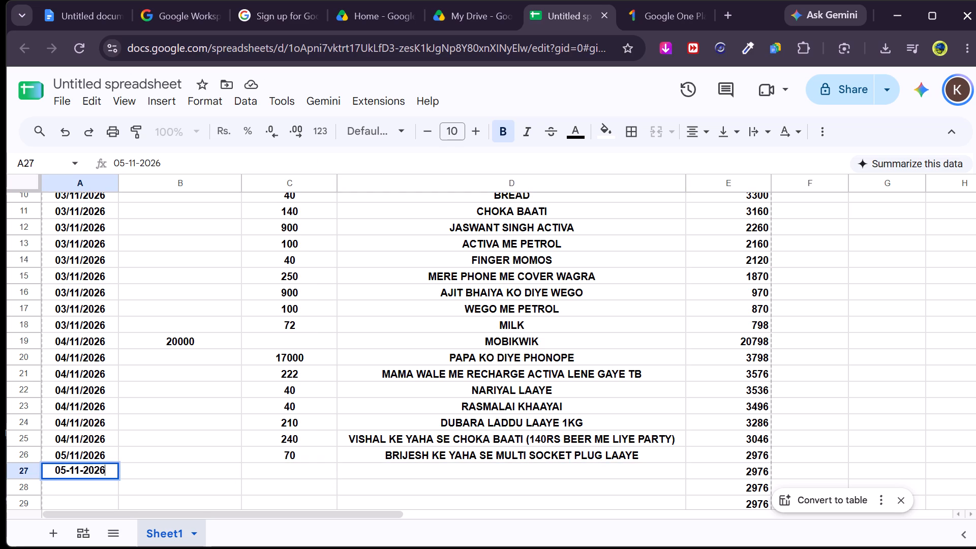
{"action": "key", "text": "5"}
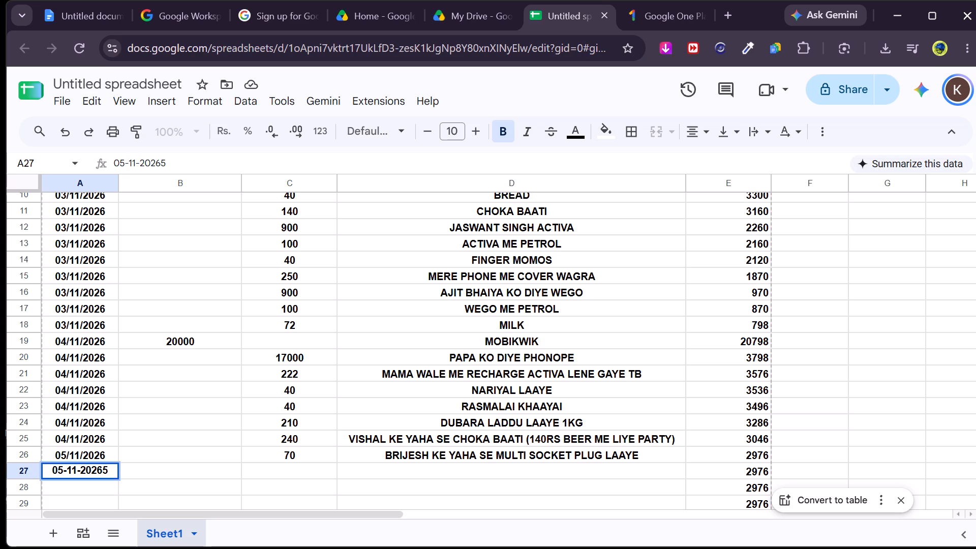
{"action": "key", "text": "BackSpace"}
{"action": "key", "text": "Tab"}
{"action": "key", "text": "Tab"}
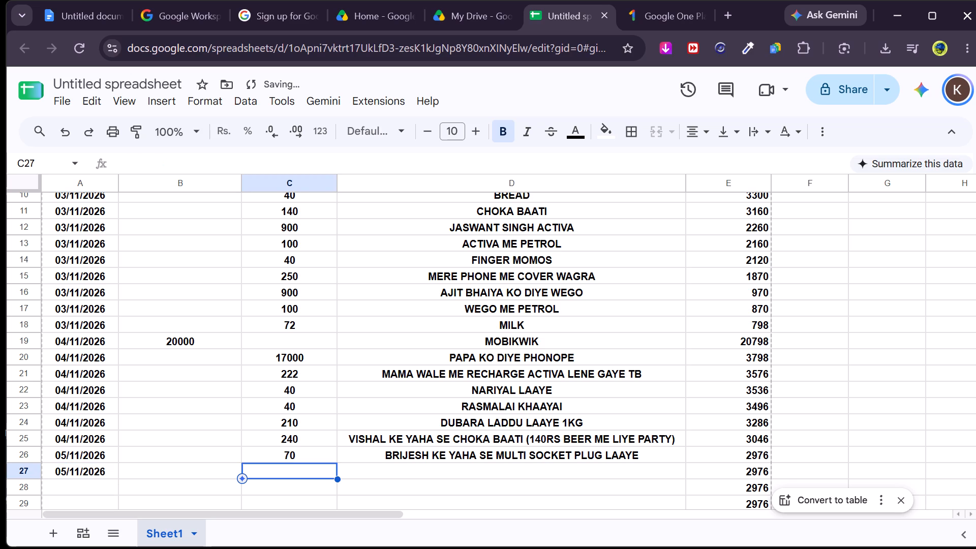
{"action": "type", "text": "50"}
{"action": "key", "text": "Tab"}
Enter the row 27 description SACHAN HARDWARE SE TAP EXTENSION LAAYE.
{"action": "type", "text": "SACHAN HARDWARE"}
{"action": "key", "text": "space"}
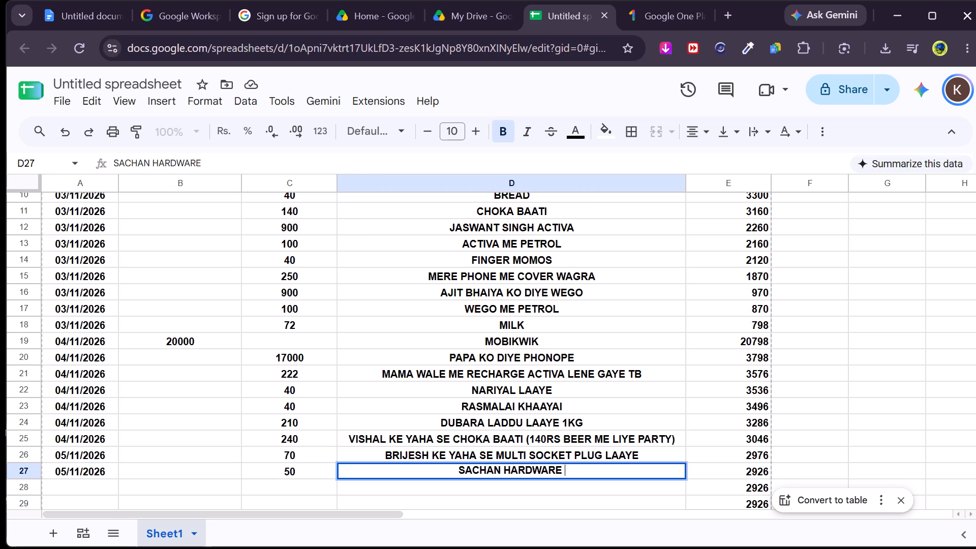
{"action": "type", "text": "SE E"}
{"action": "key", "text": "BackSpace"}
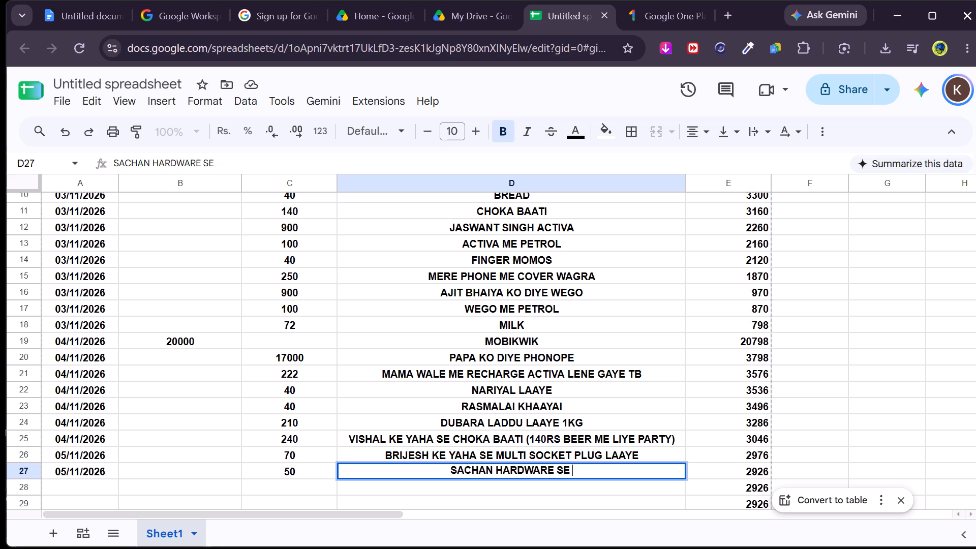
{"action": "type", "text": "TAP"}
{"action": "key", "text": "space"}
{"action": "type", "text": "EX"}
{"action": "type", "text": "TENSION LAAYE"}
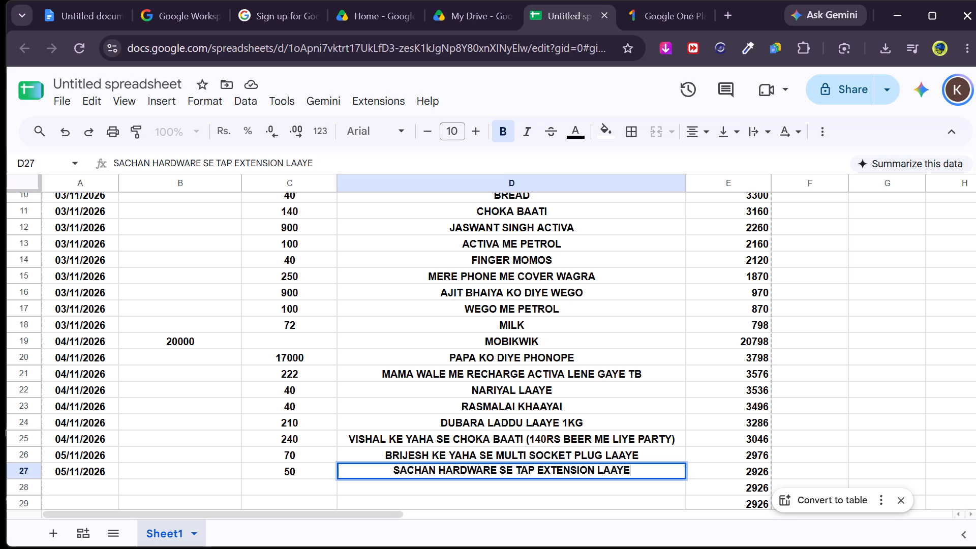
Start a transaction in row 28 with the date 05-11-2026 and 600 as the spent amount.
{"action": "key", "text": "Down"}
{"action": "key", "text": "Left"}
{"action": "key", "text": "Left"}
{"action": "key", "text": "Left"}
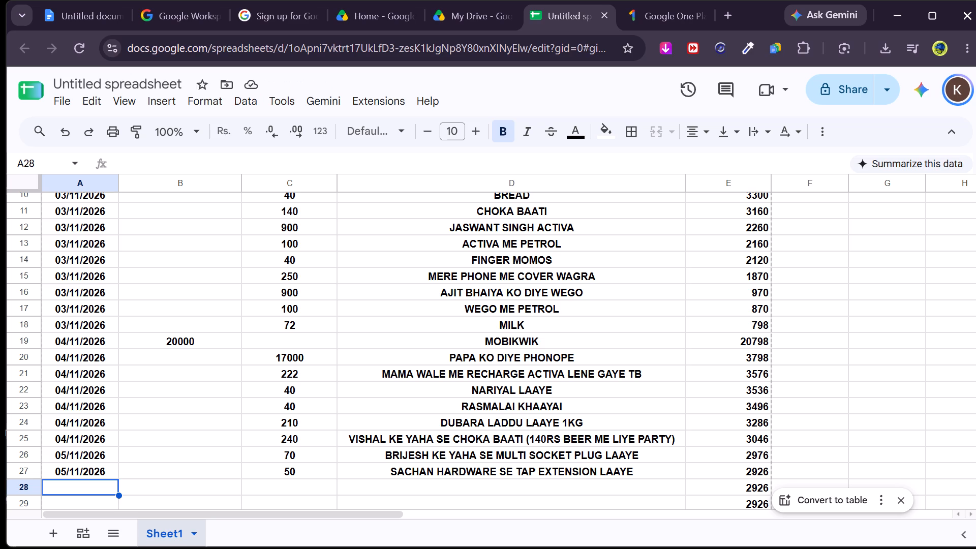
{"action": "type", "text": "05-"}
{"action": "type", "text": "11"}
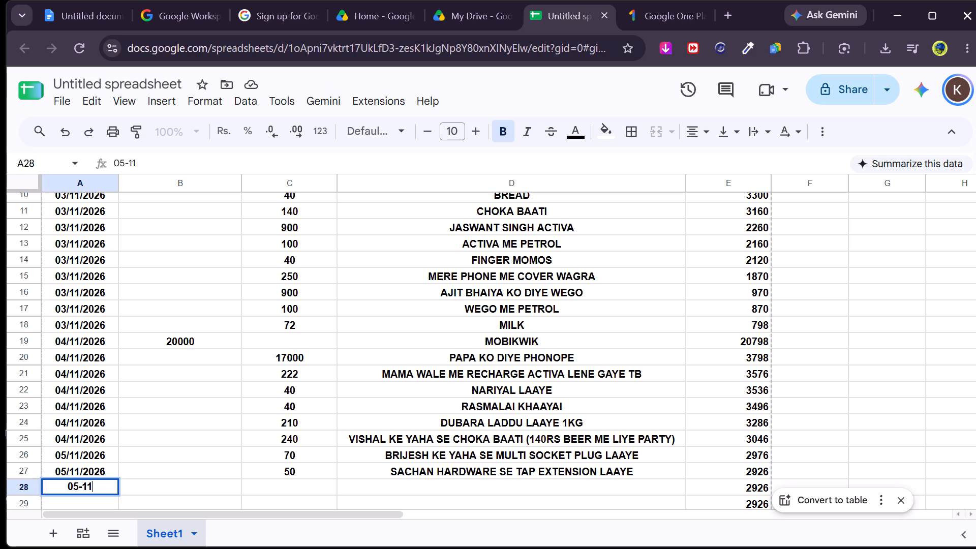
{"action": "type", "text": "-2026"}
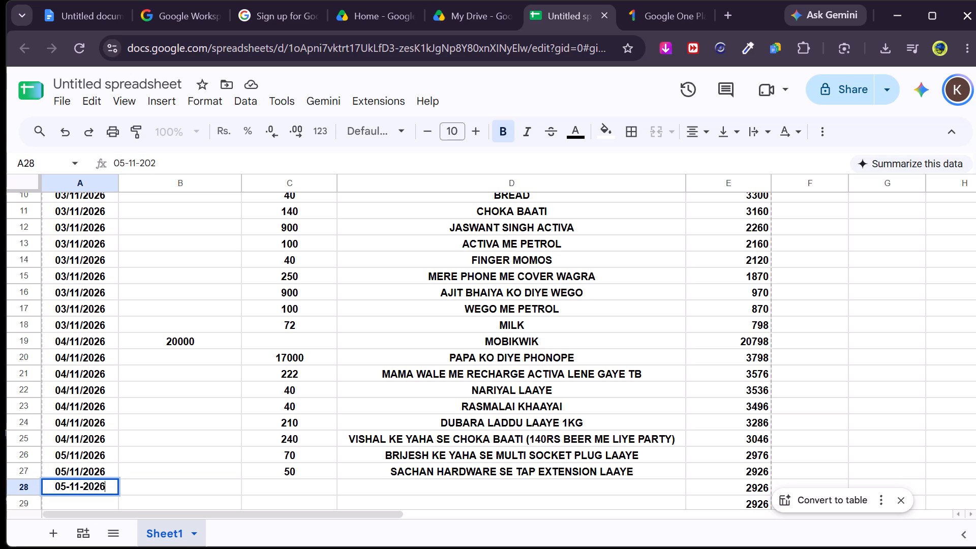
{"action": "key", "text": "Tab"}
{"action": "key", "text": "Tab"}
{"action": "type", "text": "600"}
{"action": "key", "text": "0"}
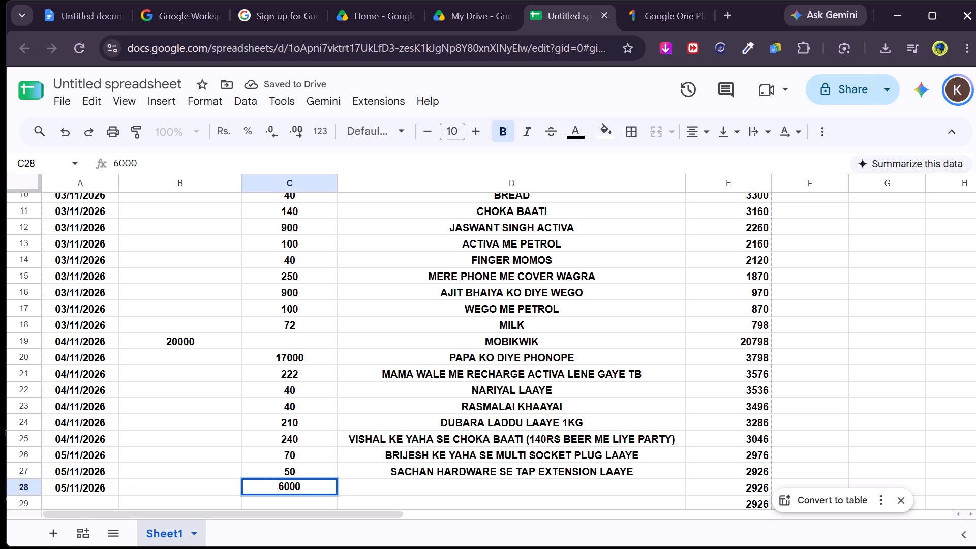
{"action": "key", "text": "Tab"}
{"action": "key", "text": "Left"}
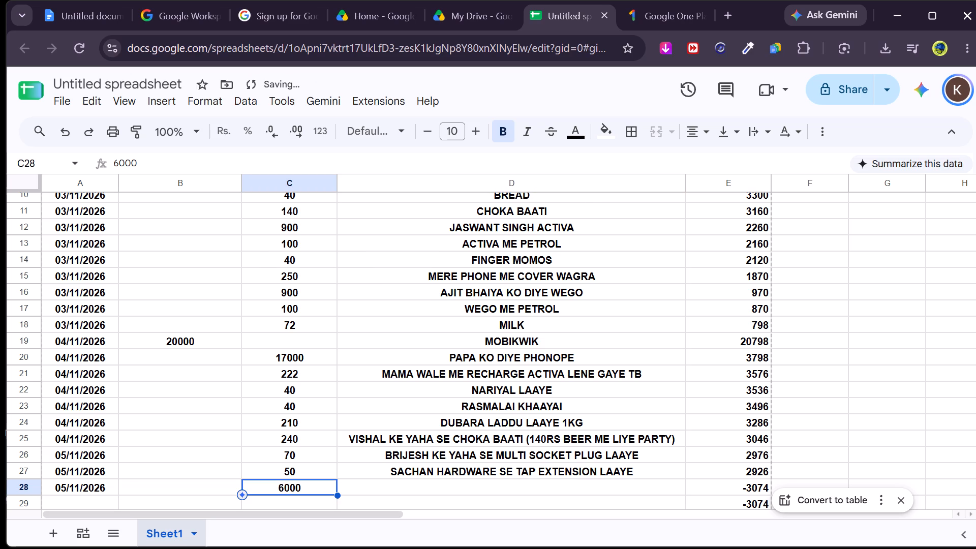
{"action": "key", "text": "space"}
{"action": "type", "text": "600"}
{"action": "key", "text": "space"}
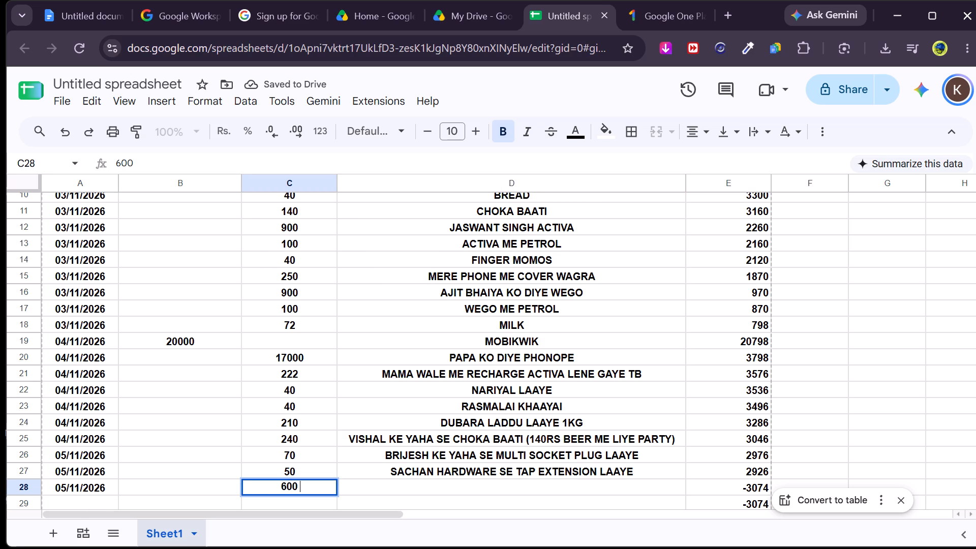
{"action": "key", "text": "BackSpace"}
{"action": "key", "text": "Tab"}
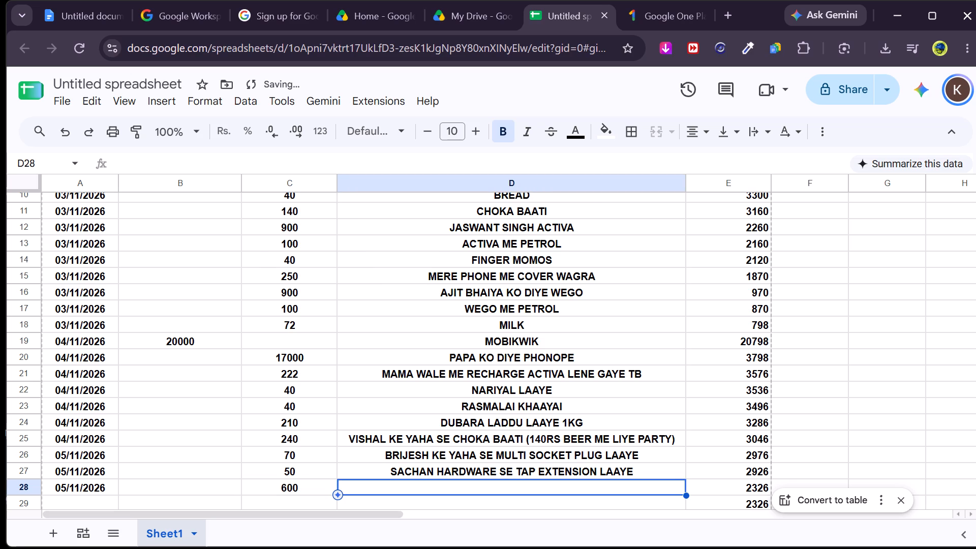
Enter the row 28 description UTKARSH KE YAHA SE MAYANK KE LIYE KAPDE.
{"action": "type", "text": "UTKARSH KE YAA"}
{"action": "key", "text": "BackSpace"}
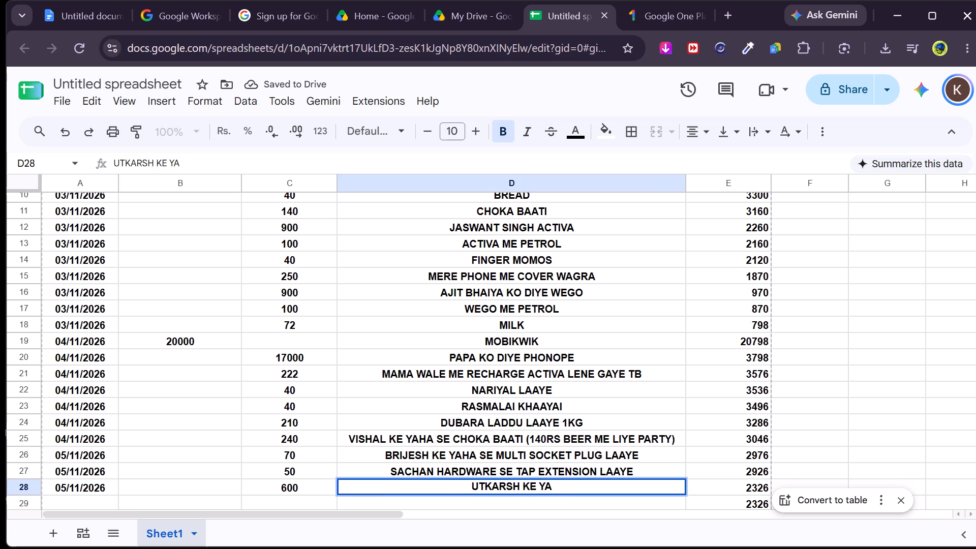
{"action": "type", "text": "HA SE MAYABK"}
{"action": "key", "text": "space"}
{"action": "key", "text": "BackSpace"}
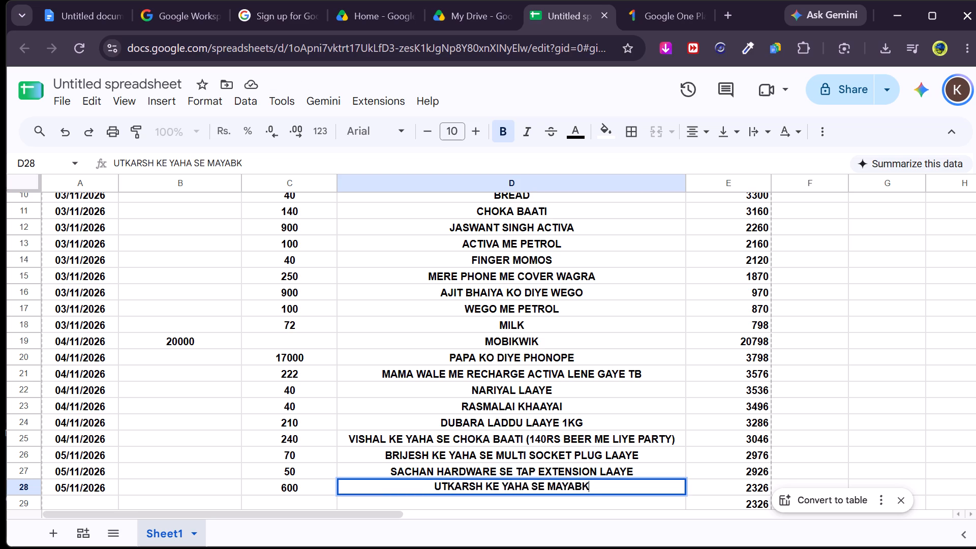
{"action": "key", "text": "BackSpace"}
{"action": "key", "text": "BackSpace"}
{"action": "key", "text": "b"}
{"action": "key", "text": "BackSpace"}
{"action": "type", "text": "NK KE LUIY"}
{"action": "key", "text": "BackSpace"}
{"action": "key", "text": "BackSpace"}
{"action": "key", "text": "BackSpace"}
{"action": "type", "text": "IYE KAP"}
{"action": "type", "text": "DE"}
{"action": "key", "text": "Down"}
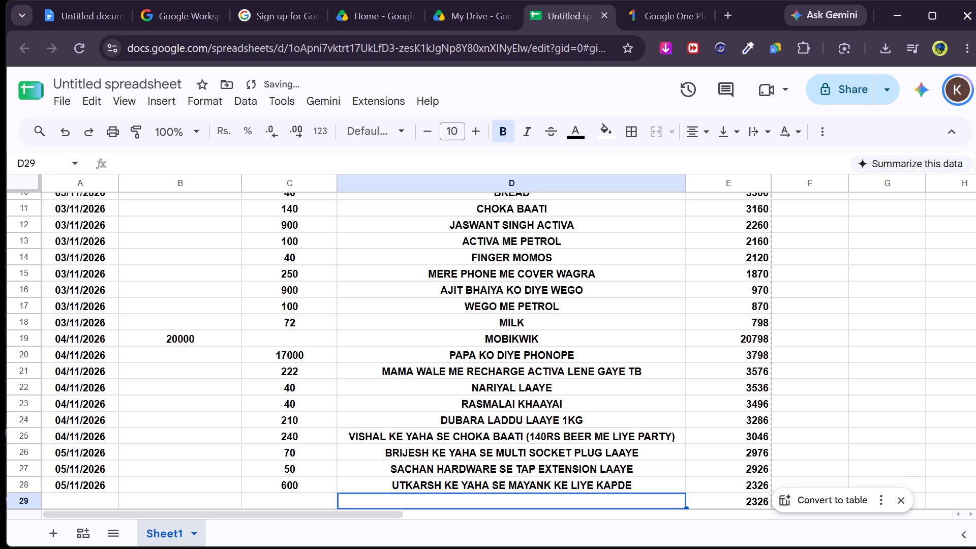
Start a transaction in row 29 with the date 05-11-2026 and 260 as the spent amount.
{"action": "key", "text": "Left"}
{"action": "key", "text": "Left"}
{"action": "key", "text": "Left"}
{"action": "scroll", "coordinate": [605, 419], "scroll_direction": "down", "scroll_amount": 3}
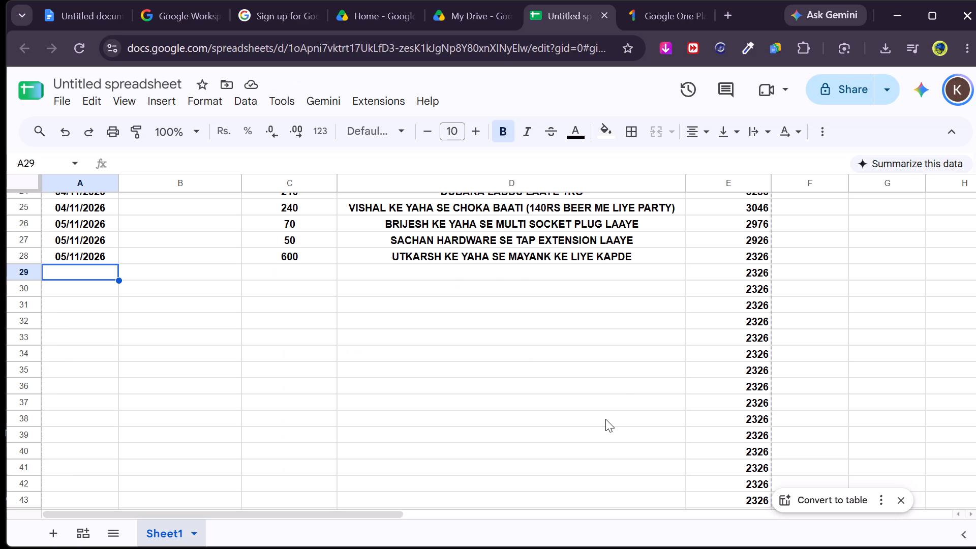
{"action": "type", "text": "05"}
{"action": "key", "text": "minus"}
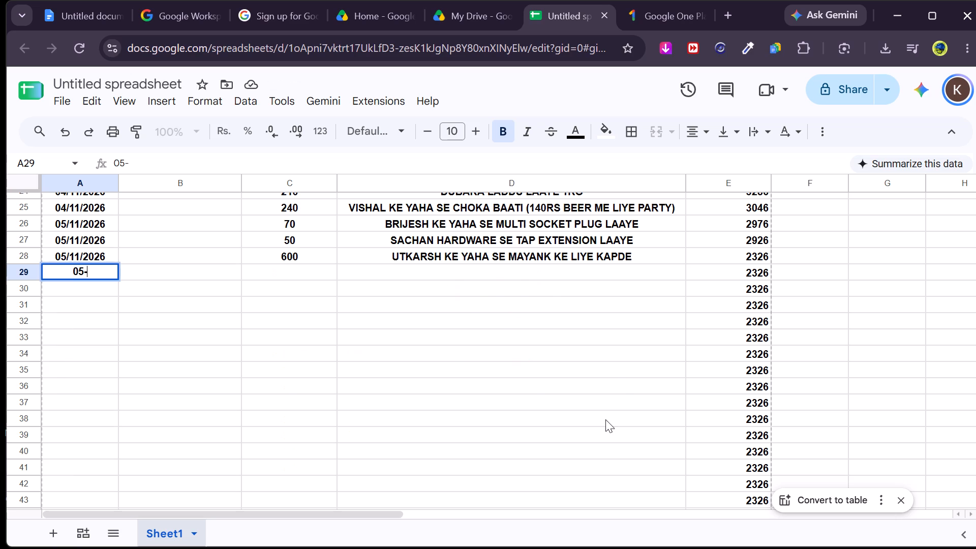
{"action": "type", "text": "11"}
{"action": "type", "text": "-2026"}
{"action": "key", "text": "Tab"}
{"action": "key", "text": "Tab"}
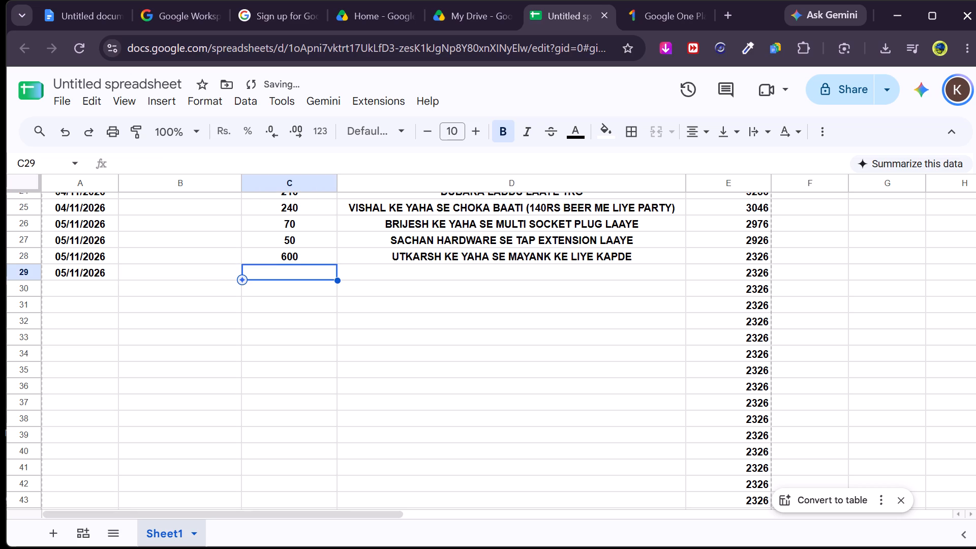
{"action": "type", "text": "260"}
{"action": "key", "text": "Tab"}
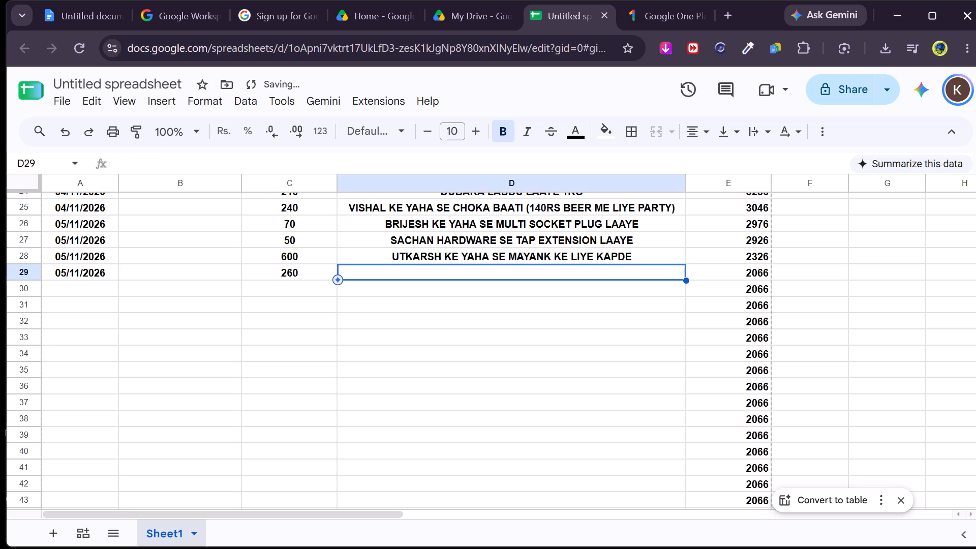
Enter the row 29 description PIZZA LAAYE MAYANK AAYA THA.
{"action": "type", "text": "PIZZA LAAY E"}
{"action": "key", "text": "BackSpace"}
{"action": "key", "text": "BackSpace"}
{"action": "type", "text": "E MAYABK"}
{"action": "key", "text": "BackSpace"}
{"action": "key", "text": "BackSpace"}
{"action": "type", "text": "NK AAYA TGHA"}
{"action": "key", "text": "BackSpace"}
{"action": "key", "text": "BackSpace"}
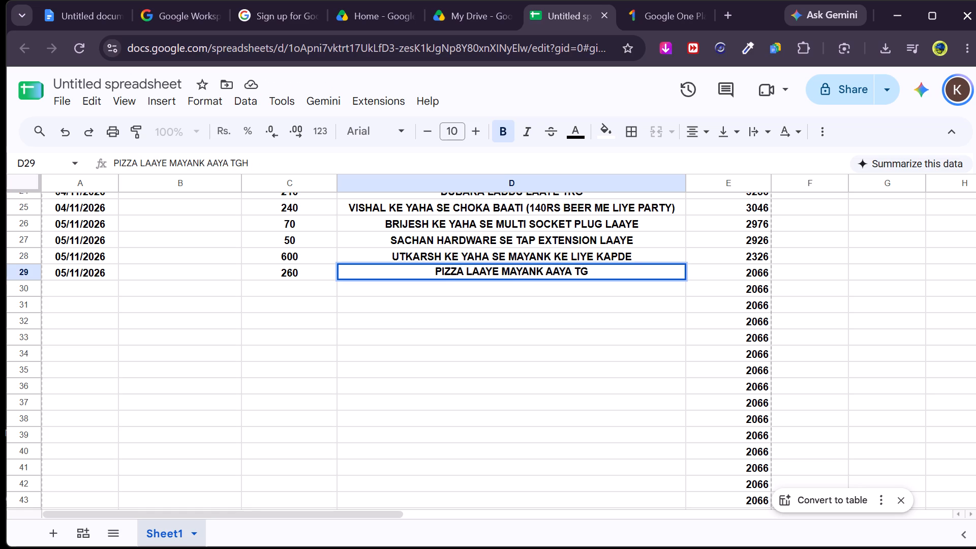
{"action": "key", "text": "BackSpace"}
{"action": "type", "text": "HA"}
{"action": "key", "text": "space"}
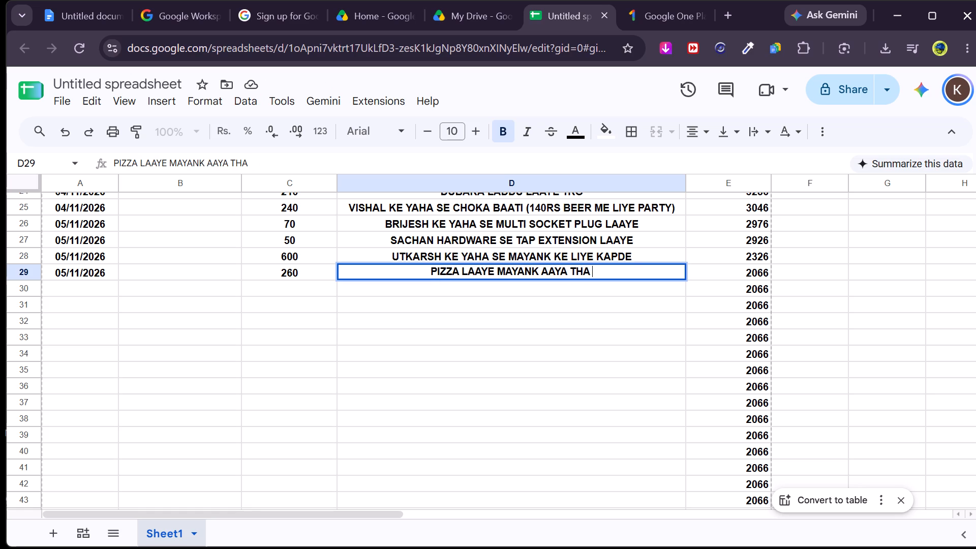
{"action": "key", "text": "Down"}
Start a transaction in row 30 with the date 05-11-2026 and 60 as the spent amount.
{"action": "key", "text": "Left"}
{"action": "key", "text": "Left"}
{"action": "key", "text": "Left"}
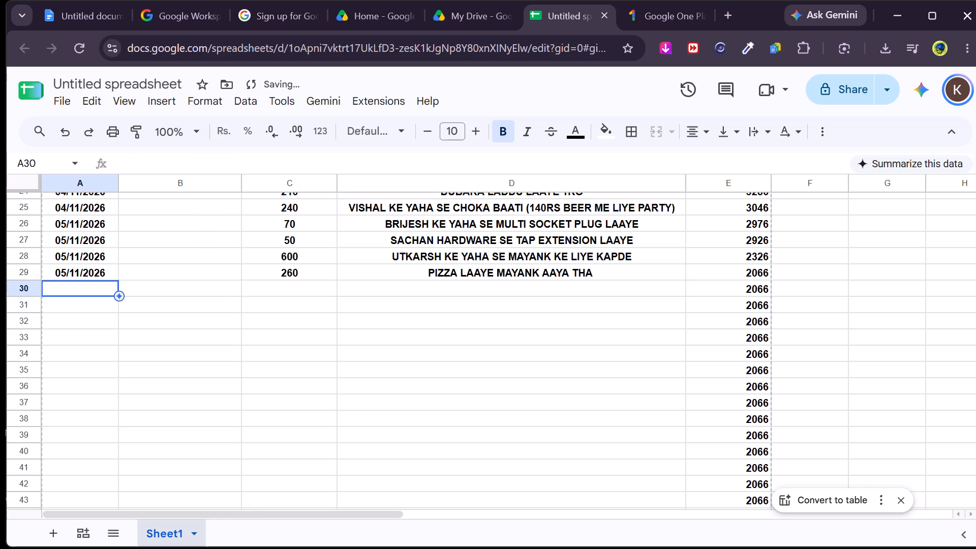
{"action": "type", "text": "05-11-2021"}
{"action": "type", "text": "--"}
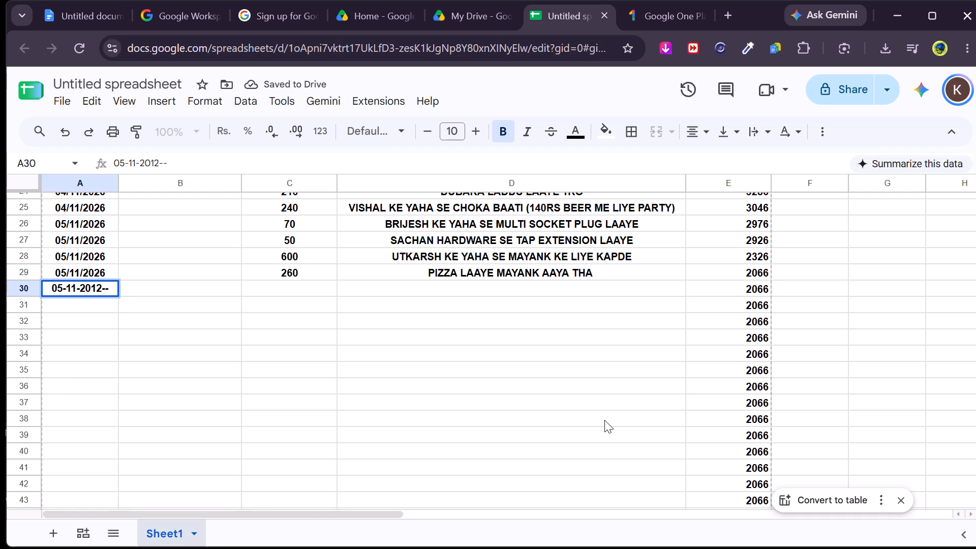
{"action": "key", "text": "BackSpace"}
{"action": "key", "text": "BackSpace"}
{"action": "key", "text": "BackSpace"}
{"action": "key", "text": "BackSpace"}
{"action": "type", "text": "26"}
{"action": "key", "text": "Tab"}
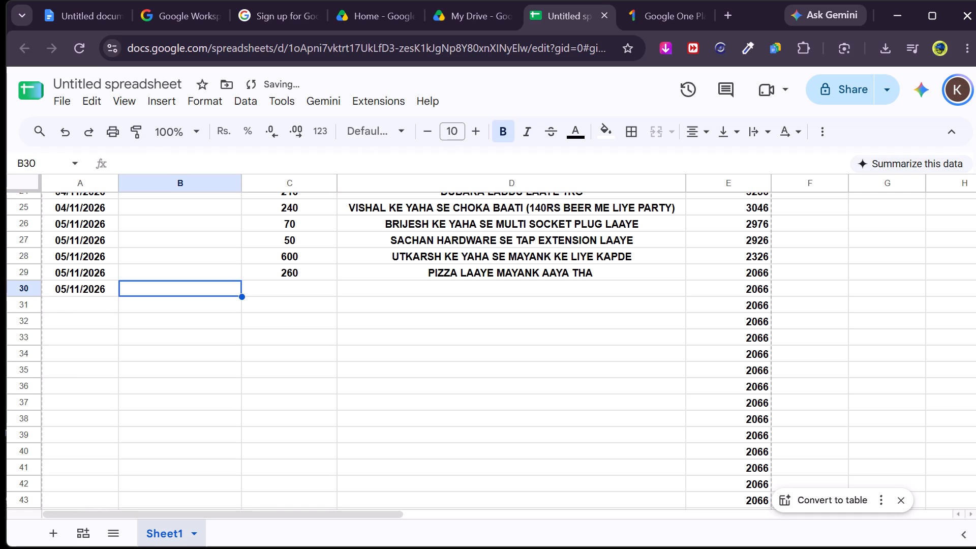
{"action": "key", "text": "Tab"}
{"action": "type", "text": "60"}
{"action": "key", "text": "Tab"}
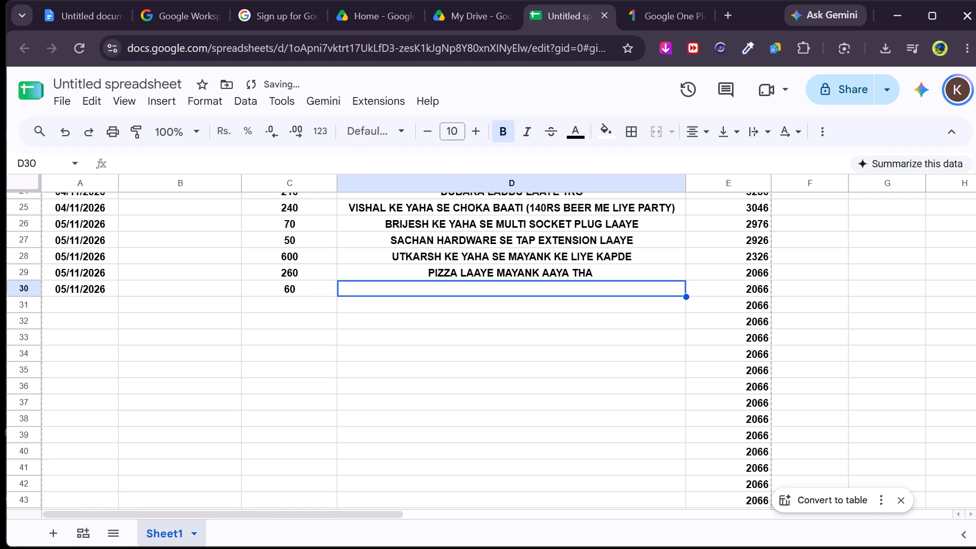
Enter the row 30 description SOUP LAAYE PAL WALE KE YAHA SE.
{"action": "type", "text": "SOUP LAAYE"}
{"action": "key", "text": "space"}
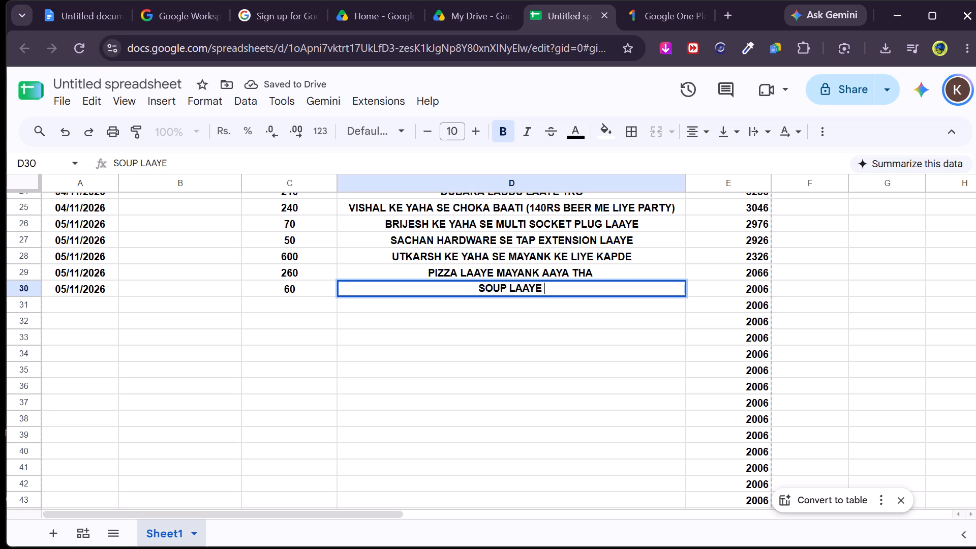
{"action": "type", "text": "OM DHARA"}
{"action": "key", "text": "BackSpace"}
{"action": "key", "text": "BackSpace"}
{"action": "key", "text": "BackSpace"}
{"action": "key", "text": "BackSpace"}
{"action": "key", "text": "BackSpace"}
{"action": "key", "text": "BackSpace"}
{"action": "key", "text": "BackSpace"}
{"action": "key", "text": "BackSpace"}
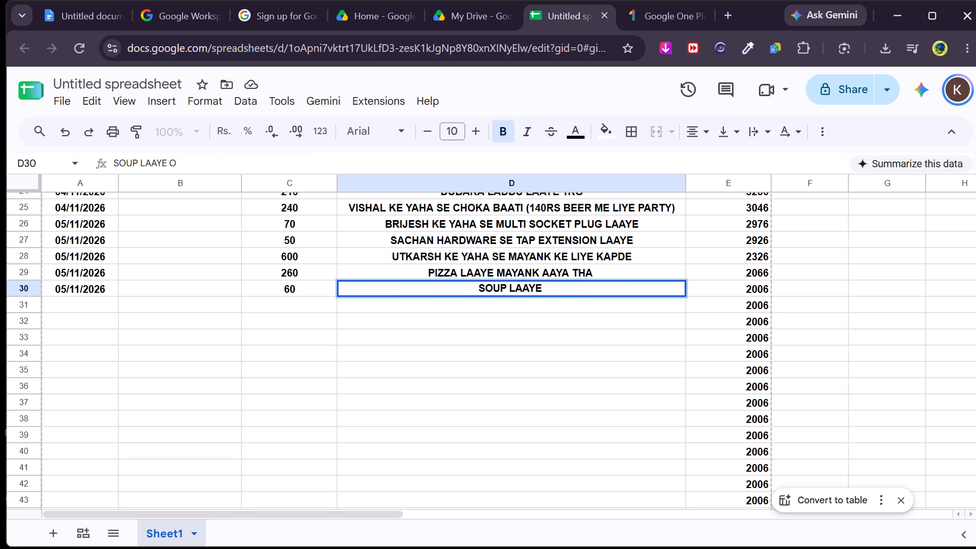
{"action": "type", "text": "PAL WALE KE AYAAH"}
{"action": "key", "text": "BackSpace"}
{"action": "key", "text": "BackSpace"}
{"action": "key", "text": "BackSpace"}
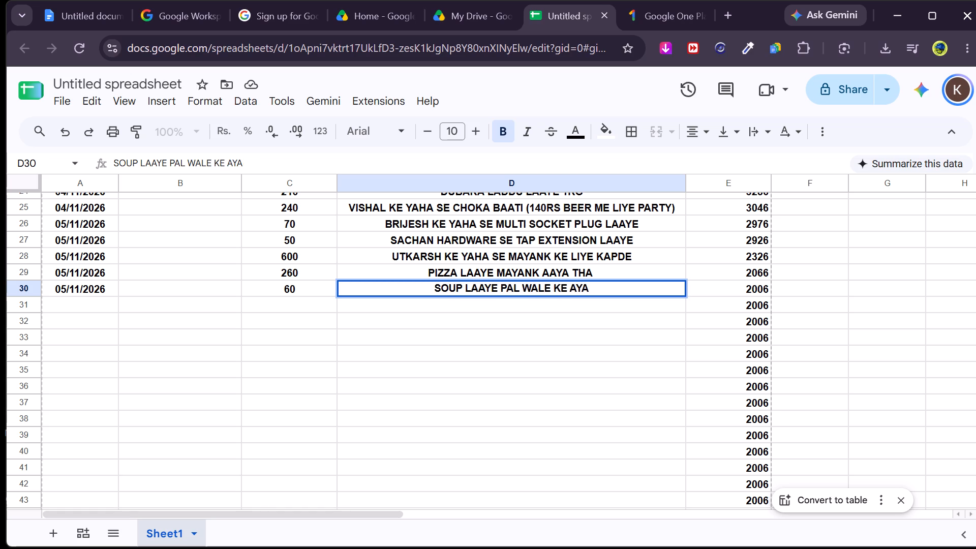
{"action": "key", "text": "BackSpace"}
{"action": "key", "text": "BackSpace"}
{"action": "type", "text": "TA"}
{"action": "key", "text": "BackSpace"}
{"action": "key", "text": "BackSpace"}
{"action": "type", "text": "YAHA SE"}
{"action": "key", "text": "space"}
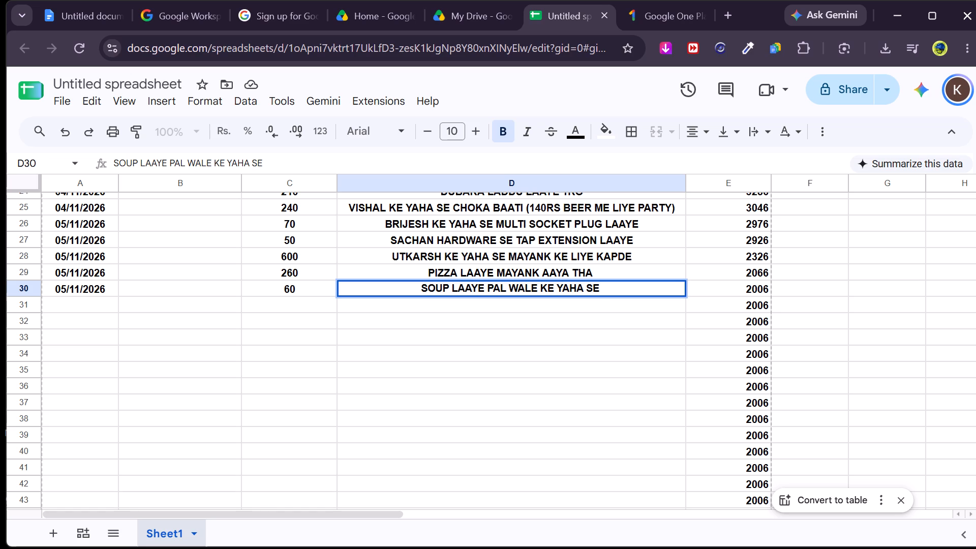
{"action": "key", "text": "Down"}
Start a transaction in row 31 with the date 05-11-2026 and 28000 as the received amount.
{"action": "key", "text": "Left"}
{"action": "key", "text": "Left"}
{"action": "key", "text": "Left"}
{"action": "key", "text": "Left"}
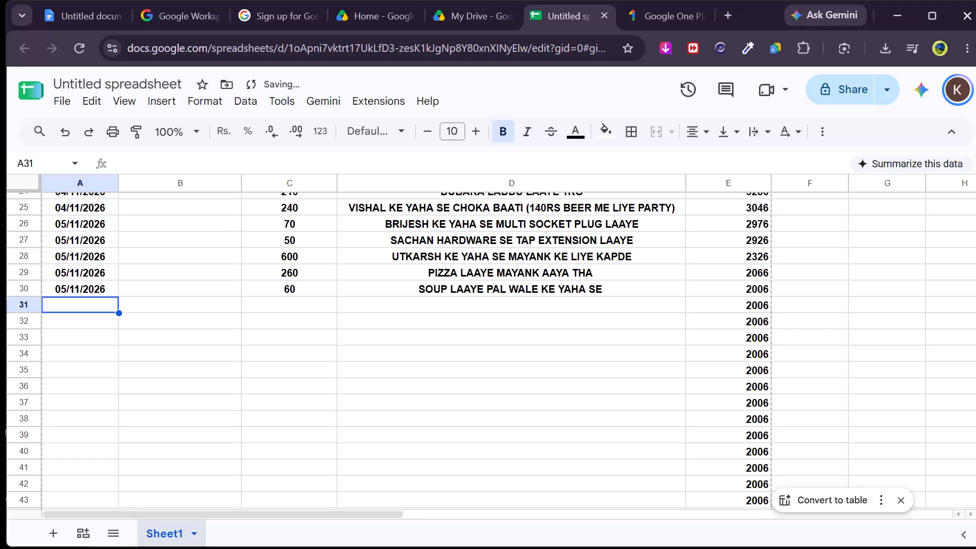
{"action": "type", "text": "05-"}
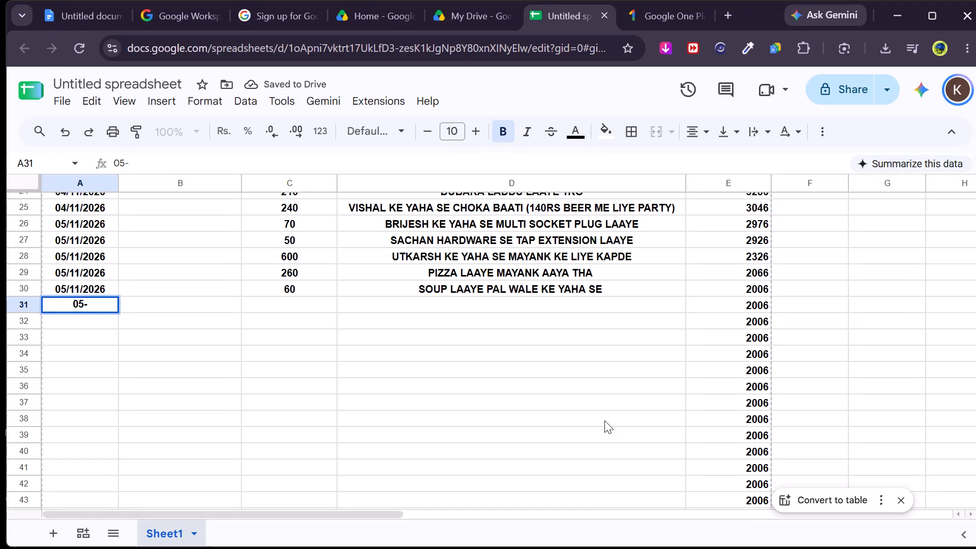
{"action": "type", "text": "11-2026"}
{"action": "key", "text": "Tab"}
{"action": "key", "text": "Tab"}
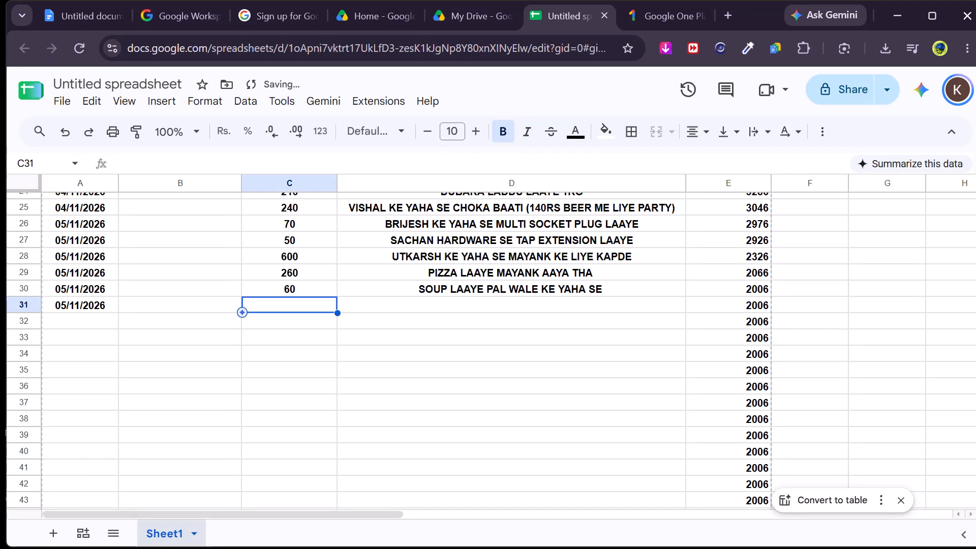
{"action": "key", "text": "Left"}
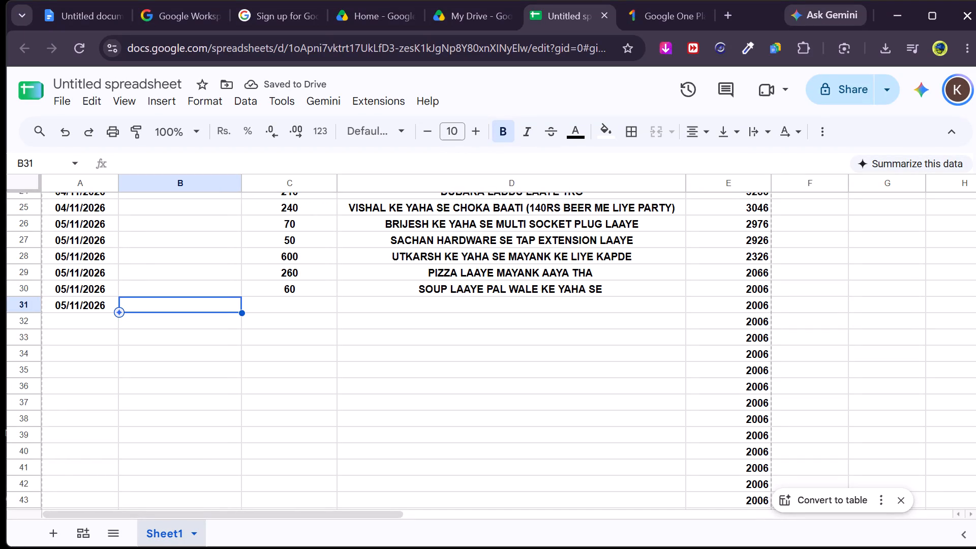
{"action": "type", "text": "28000"}
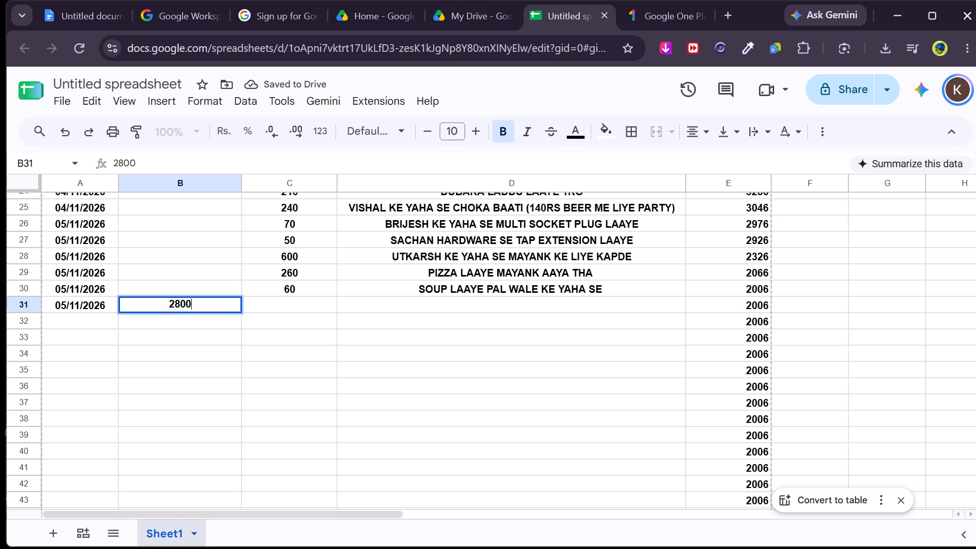
{"action": "key", "text": "Tab"}
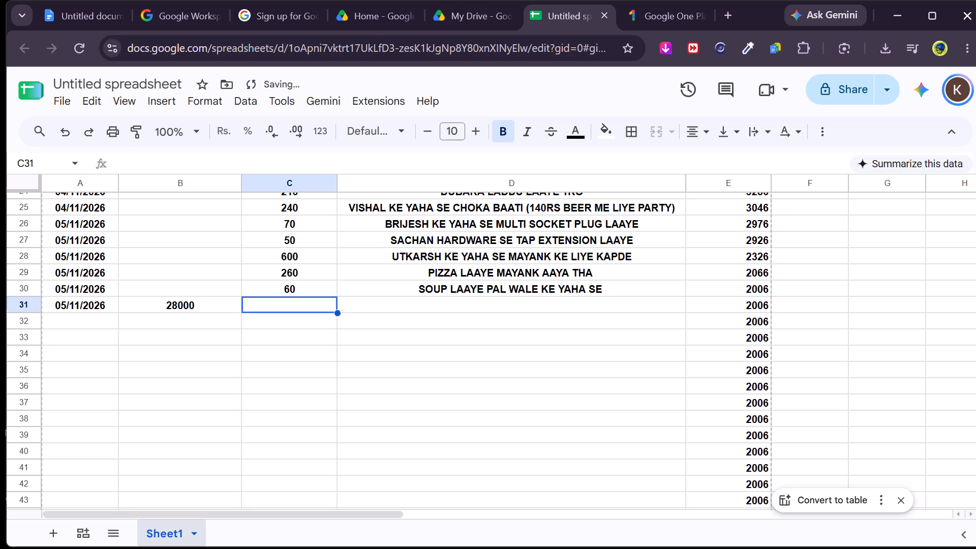
Enter MOBIKWIK as the description of the row 31 transaction.
{"action": "key", "text": "Tab"}
{"action": "type", "text": "MON"}
{"action": "key", "text": "BackSpace"}
{"action": "type", "text": "BIK"}
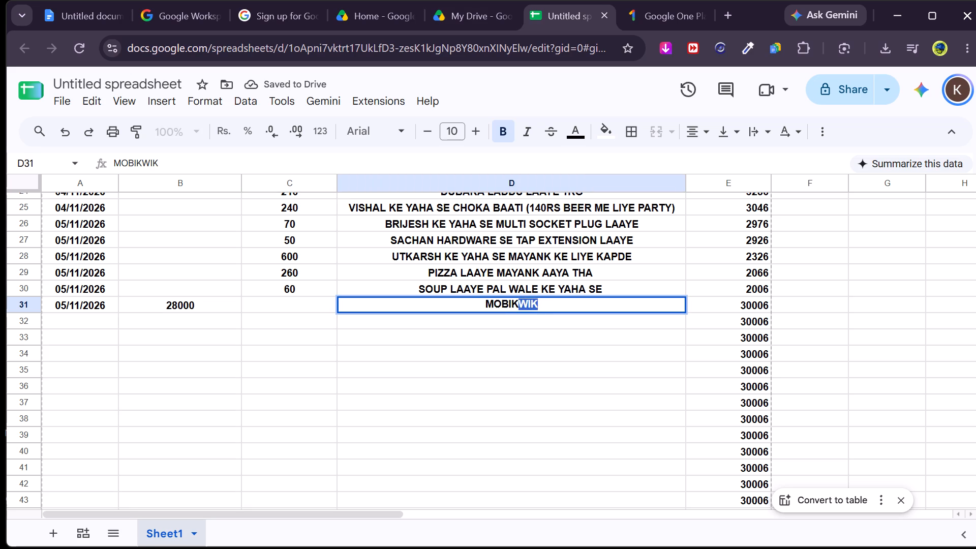
{"action": "key", "text": "Tab"}
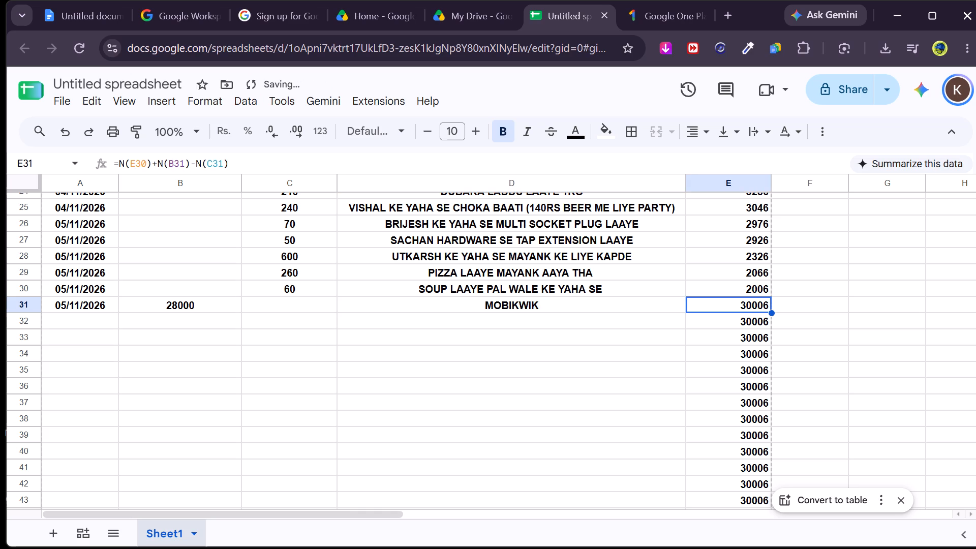
Start a transaction in row 32 with the date 05-11-2026 and 25000 as the spent amount.
{"action": "key", "text": "Down"}
{"action": "key", "text": "Left"}
{"action": "key", "text": "Left"}
{"action": "key", "text": "Left"}
{"action": "key", "text": "Left"}
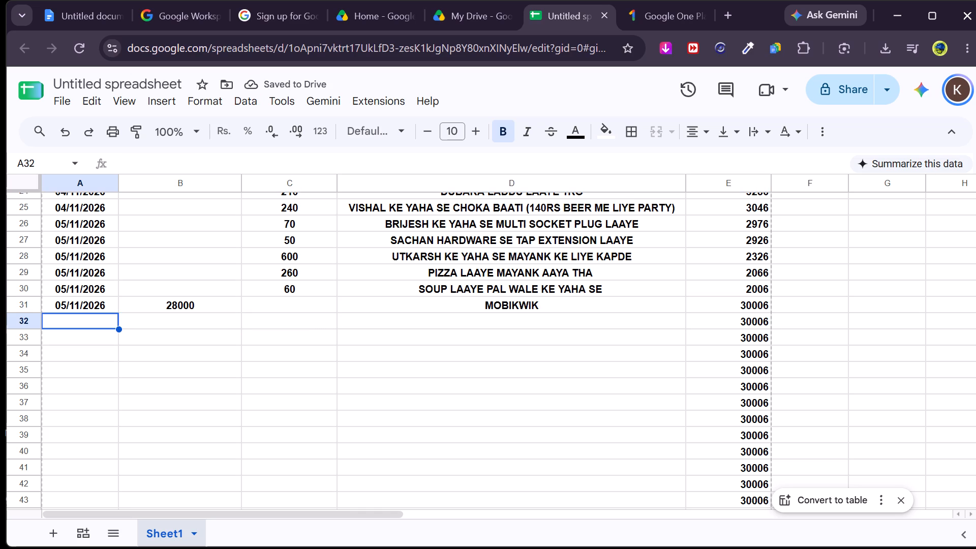
{"action": "type", "text": "05-11"}
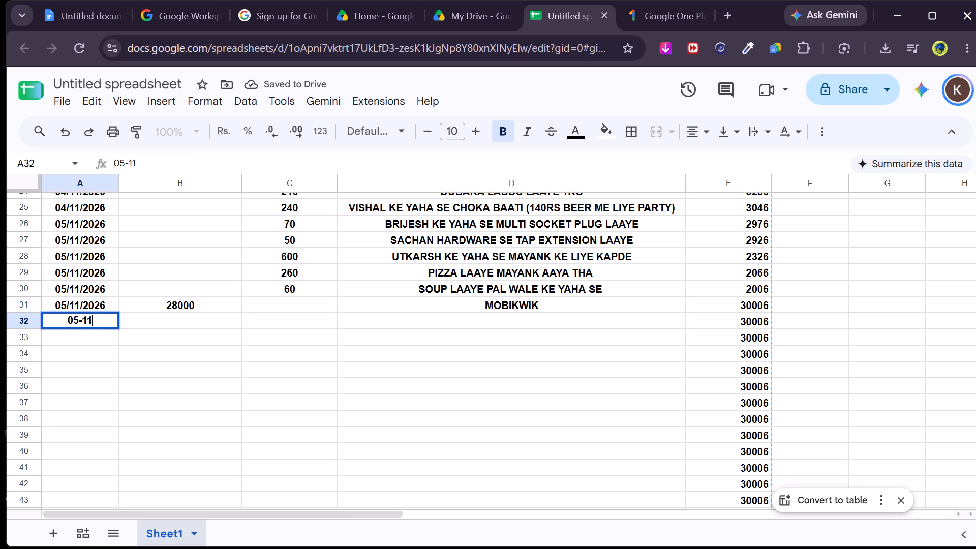
{"action": "type", "text": "-2026"}
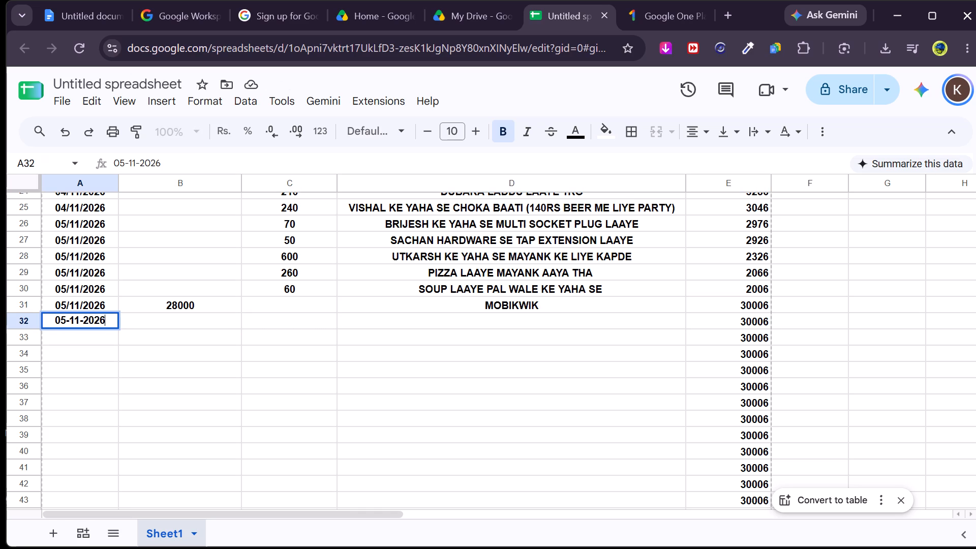
{"action": "key", "text": "Tab"}
{"action": "key", "text": "Tab"}
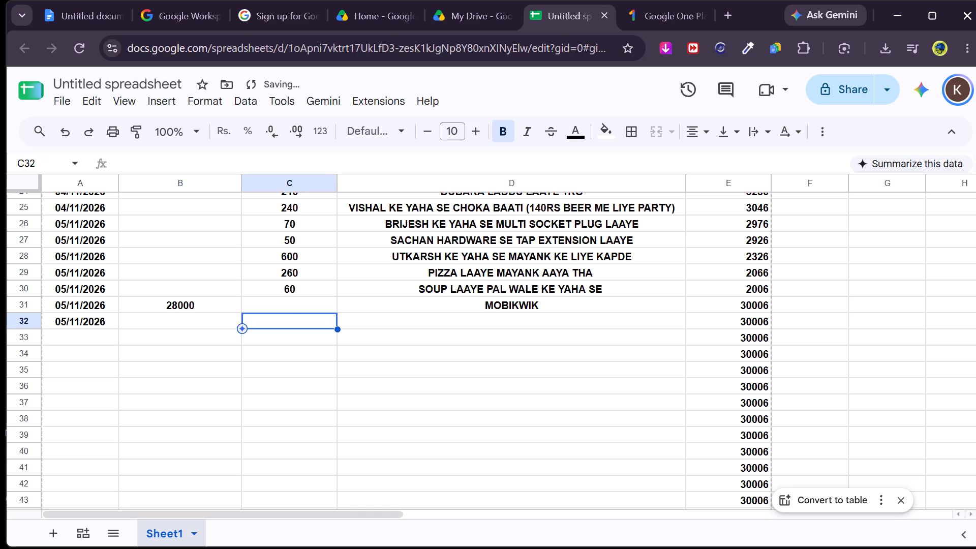
{"action": "type", "text": "25000"}
{"action": "key", "text": "Tab"}
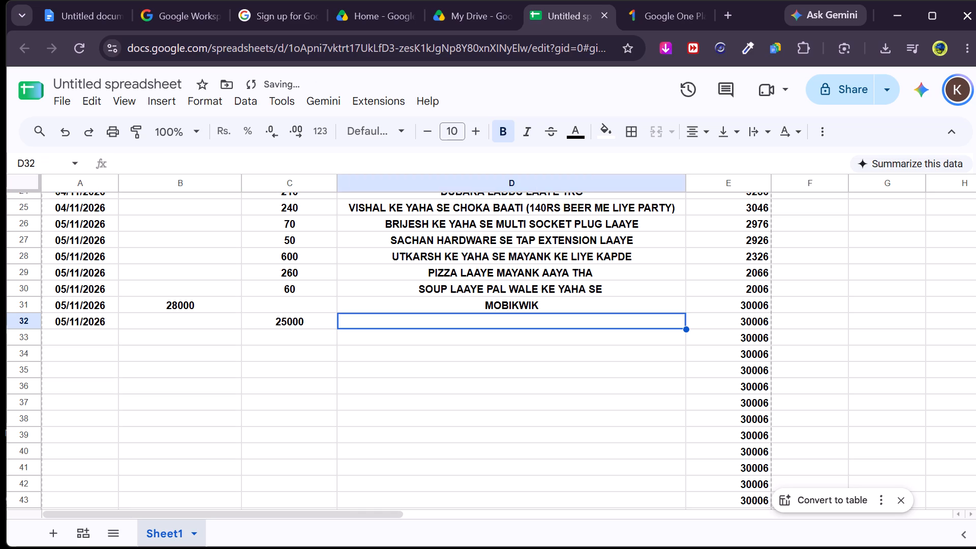
Enter the row 32 description PAPA KO DIYE PHONEPE OR PAYTM SE.
{"action": "type", "text": "PAPA KO DI"}
{"action": "type", "text": "TYE"}
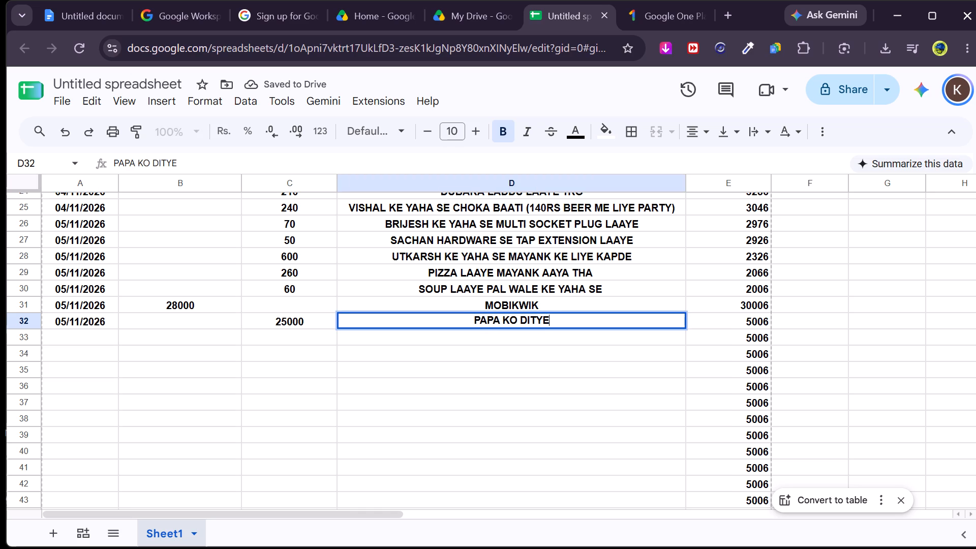
{"action": "key", "text": "BackSpace"}
{"action": "key", "text": "BackSpace"}
{"action": "key", "text": "BackSpace"}
{"action": "type", "text": "YE"}
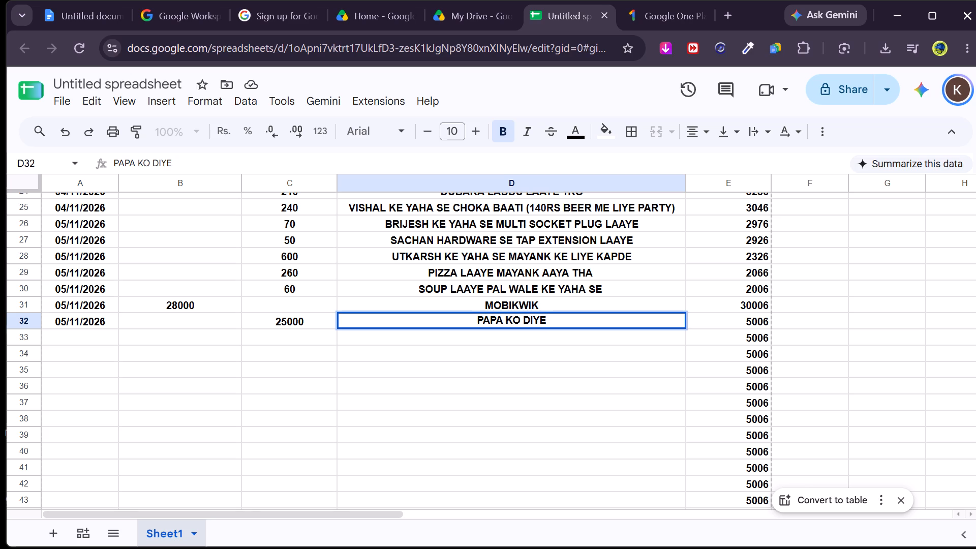
{"action": "key", "text": "space"}
{"action": "type", "text": "PH"}
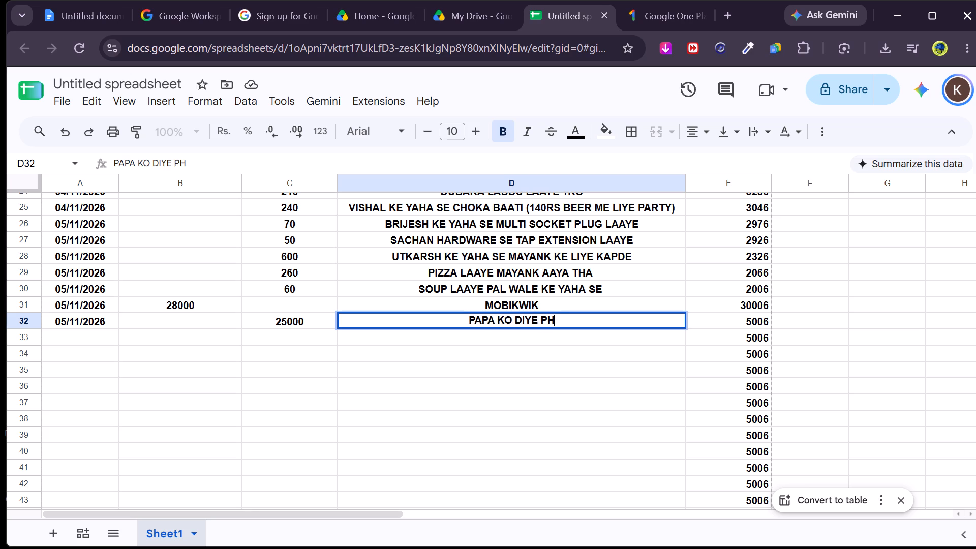
{"action": "type", "text": "ONEPE"}
{"action": "key", "text": "space"}
{"action": "type", "text": "OR PAYTM SE"}
{"action": "key", "text": "Tab"}
Start a transaction in row 33 with the date 05-11-2026 and 5000 as the received amount.
{"action": "key", "text": "Down"}
{"action": "key", "text": "Down"}
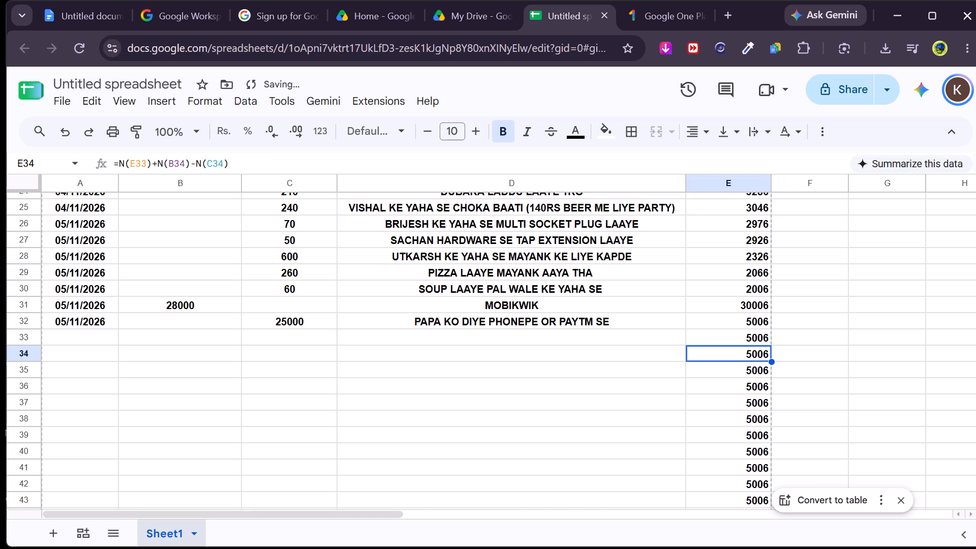
{"action": "key", "text": "Left"}
{"action": "key", "text": "Left"}
{"action": "key", "text": "Left"}
{"action": "key", "text": "Left"}
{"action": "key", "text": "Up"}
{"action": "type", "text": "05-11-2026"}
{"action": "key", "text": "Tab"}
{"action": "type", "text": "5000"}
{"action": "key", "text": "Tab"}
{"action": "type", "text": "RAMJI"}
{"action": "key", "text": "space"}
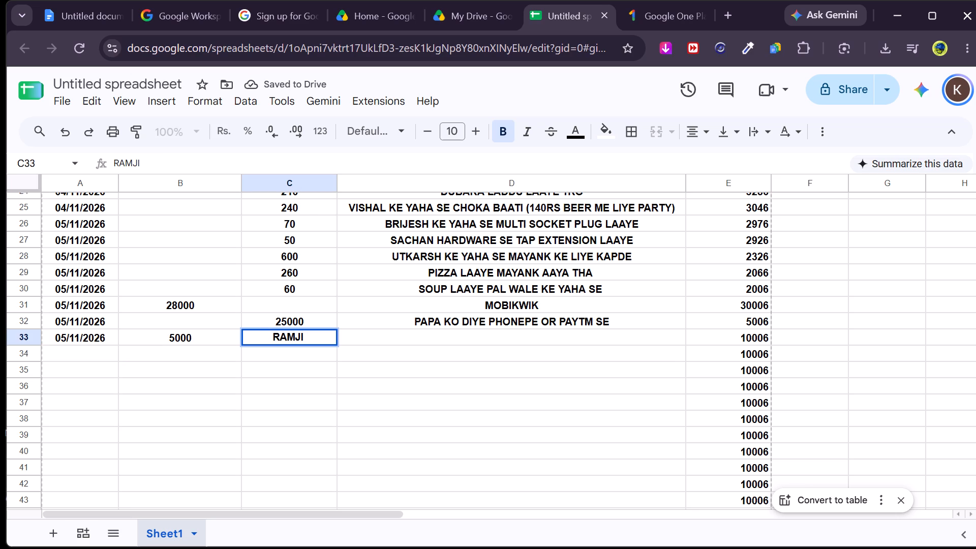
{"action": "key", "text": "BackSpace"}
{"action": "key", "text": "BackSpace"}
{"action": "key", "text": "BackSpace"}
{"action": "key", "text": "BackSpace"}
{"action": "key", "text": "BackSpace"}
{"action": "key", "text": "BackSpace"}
Enter the row 33 description RAMJI CHACHA NE DIYE ONLINE CASH LIYE.
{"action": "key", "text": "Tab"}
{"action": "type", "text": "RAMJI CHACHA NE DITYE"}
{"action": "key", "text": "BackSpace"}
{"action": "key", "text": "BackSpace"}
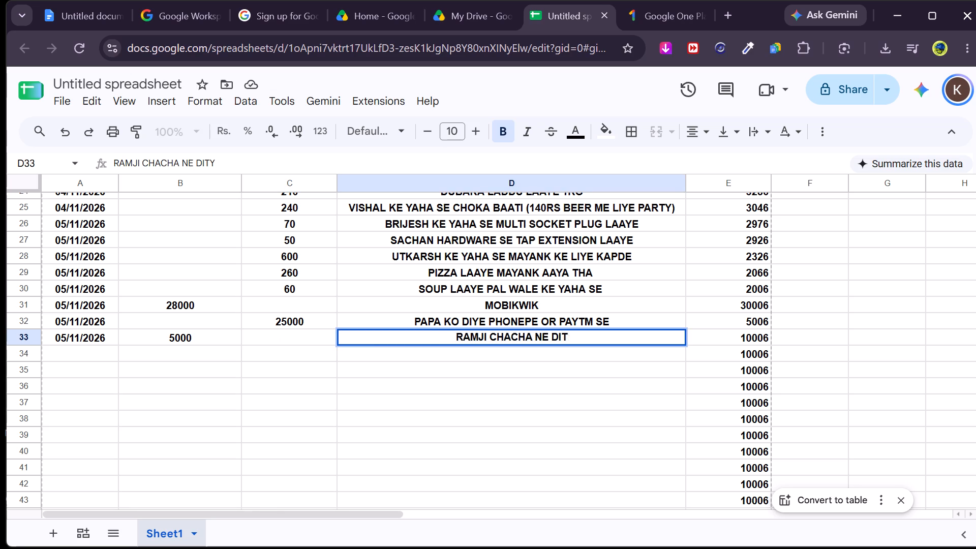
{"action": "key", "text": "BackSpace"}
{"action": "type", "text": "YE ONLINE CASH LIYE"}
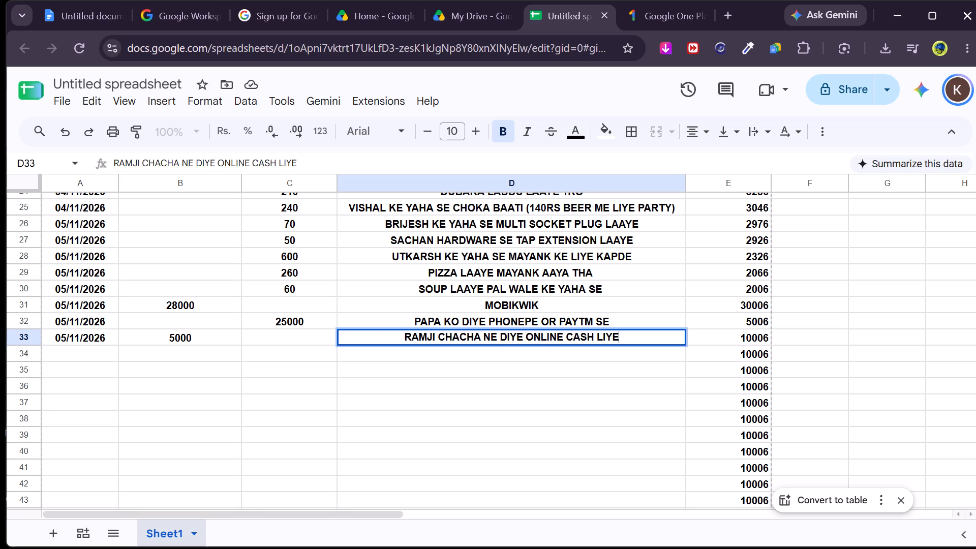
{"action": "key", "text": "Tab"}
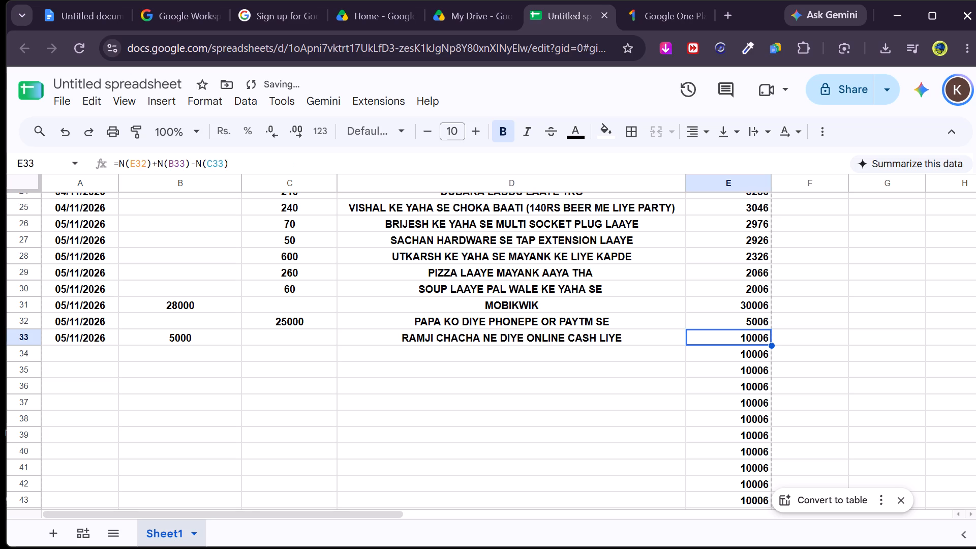
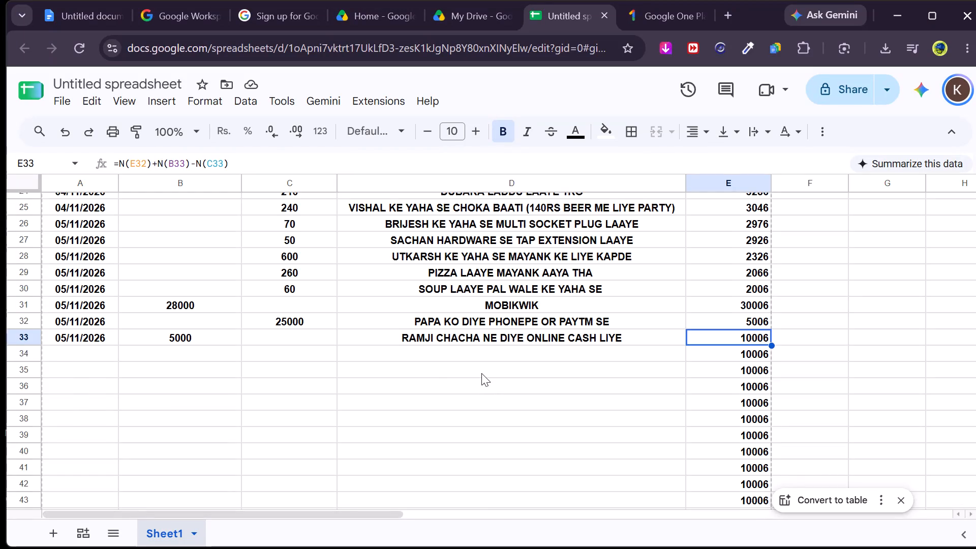
Review the ledger's dates, received and spent amounts, descriptions and running balances from the header row through the entries and beyond.
{"action": "scroll", "coordinate": [481, 373], "scroll_direction": "up", "scroll_amount": 6}
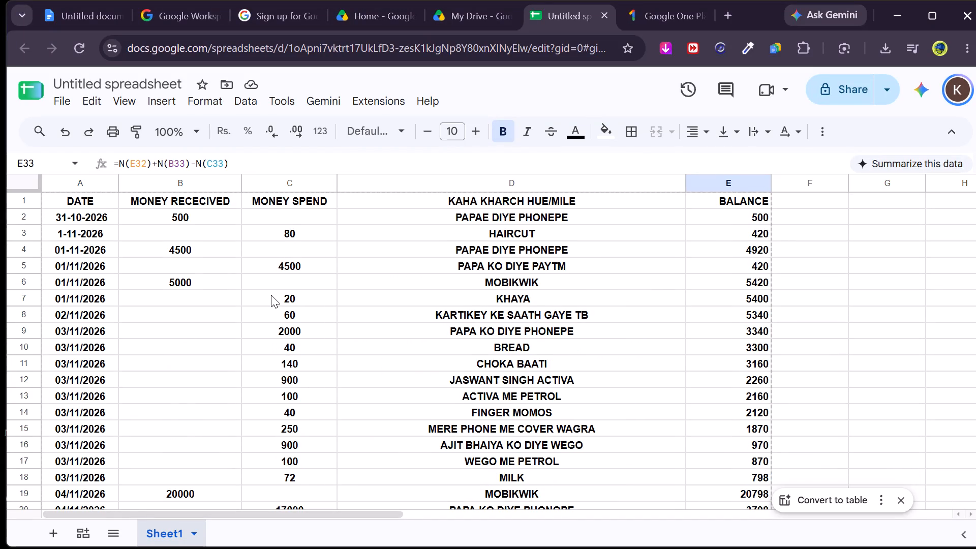
{"action": "scroll", "coordinate": [271, 295], "scroll_direction": "down", "scroll_amount": 2}
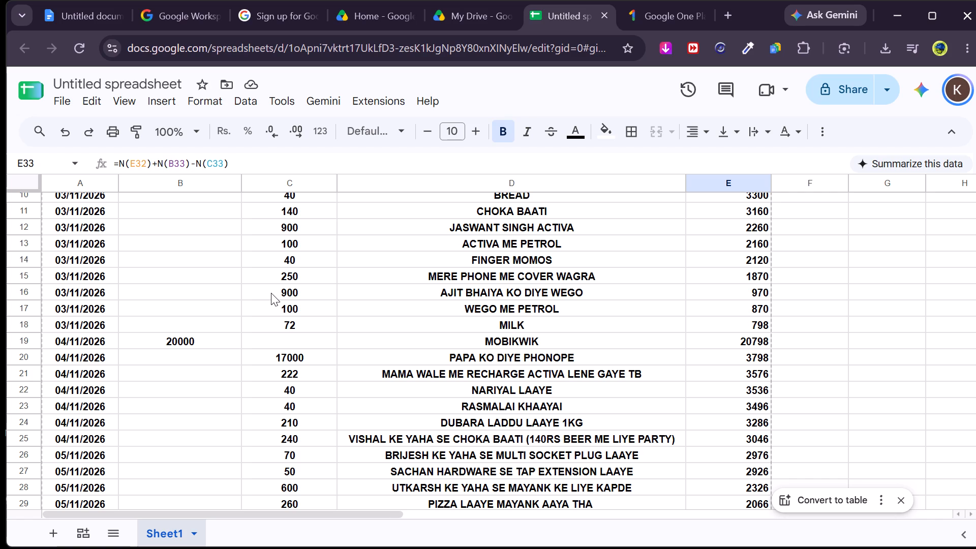
{"action": "scroll", "coordinate": [271, 293], "scroll_direction": "down", "scroll_amount": 7}
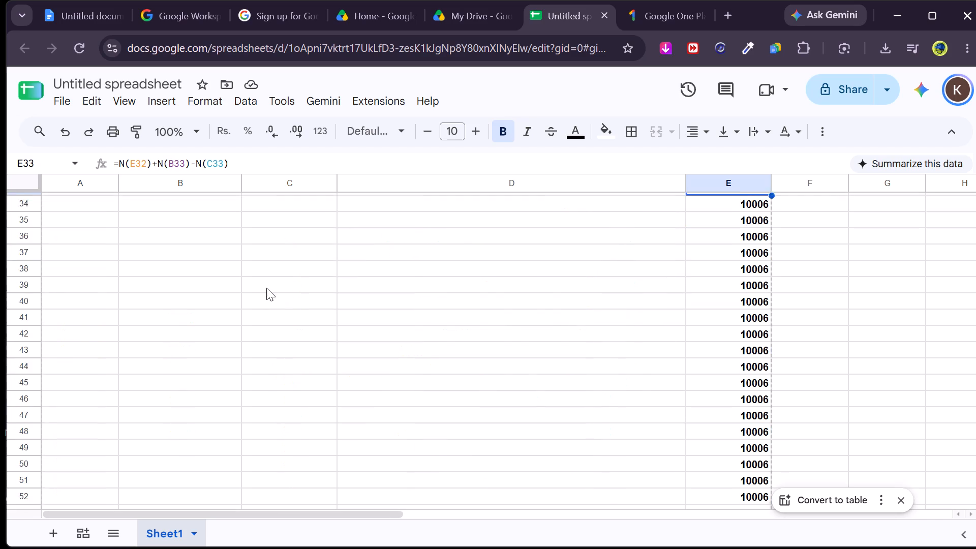
{"action": "scroll", "coordinate": [266, 288], "scroll_direction": "down", "scroll_amount": 7}
{"action": "scroll", "coordinate": [260, 270], "scroll_direction": "up", "scroll_amount": 11}
{"action": "scroll", "coordinate": [260, 270], "scroll_direction": "down", "scroll_amount": 6}
{"action": "scroll", "coordinate": [260, 270], "scroll_direction": "up", "scroll_amount": 6}
{"action": "right_click", "coordinate": [260, 270]}
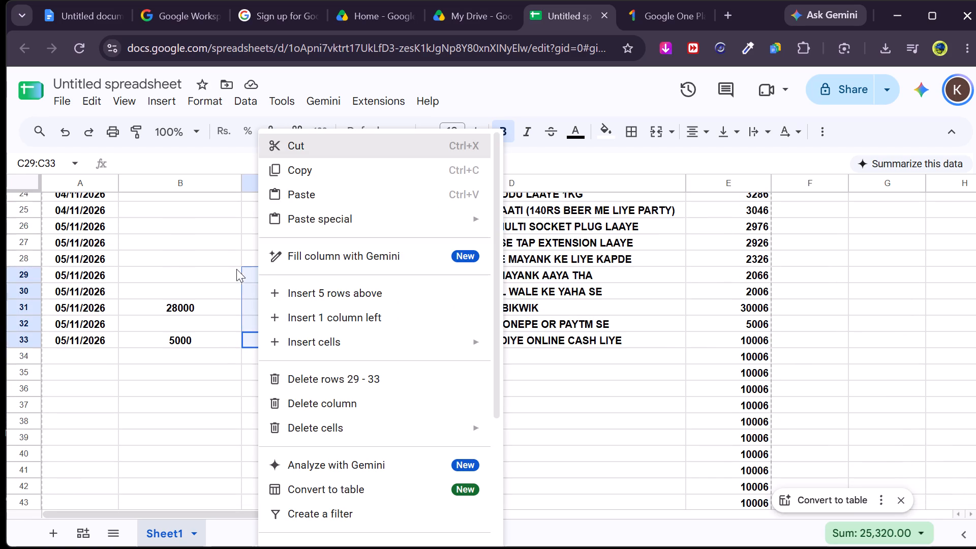
{"action": "left_click", "coordinate": [215, 267]}
{"action": "scroll", "coordinate": [214, 263], "scroll_direction": "up", "scroll_amount": 7}
{"action": "scroll", "coordinate": [214, 262], "scroll_direction": "down", "scroll_amount": 8}
{"action": "scroll", "coordinate": [214, 262], "scroll_direction": "up", "scroll_amount": 5}
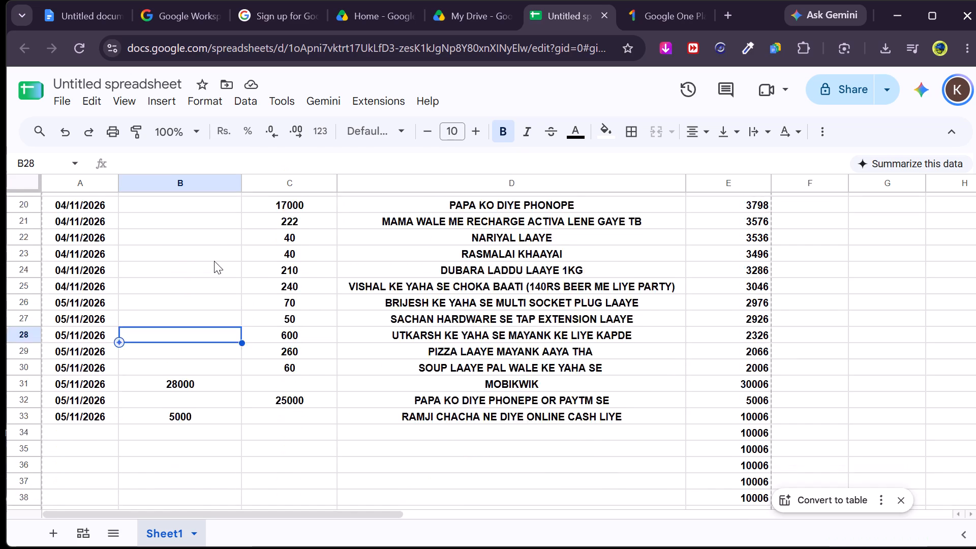
{"action": "scroll", "coordinate": [214, 261], "scroll_direction": "up", "scroll_amount": 3}
{"action": "scroll", "coordinate": [214, 259], "scroll_direction": "down", "scroll_amount": 7}
{"action": "scroll", "coordinate": [213, 257], "scroll_direction": "up", "scroll_amount": 4}
{"action": "scroll", "coordinate": [213, 256], "scroll_direction": "down", "scroll_amount": 5}
{"action": "scroll", "coordinate": [212, 256], "scroll_direction": "up", "scroll_amount": 5}
{"action": "scroll", "coordinate": [212, 252], "scroll_direction": "down", "scroll_amount": 6}
{"action": "scroll", "coordinate": [212, 241], "scroll_direction": "up", "scroll_amount": 8}
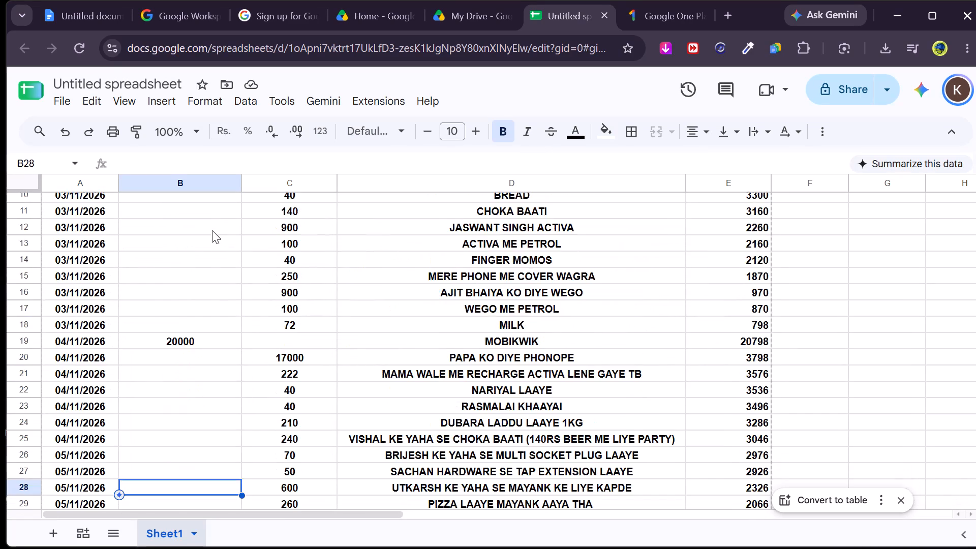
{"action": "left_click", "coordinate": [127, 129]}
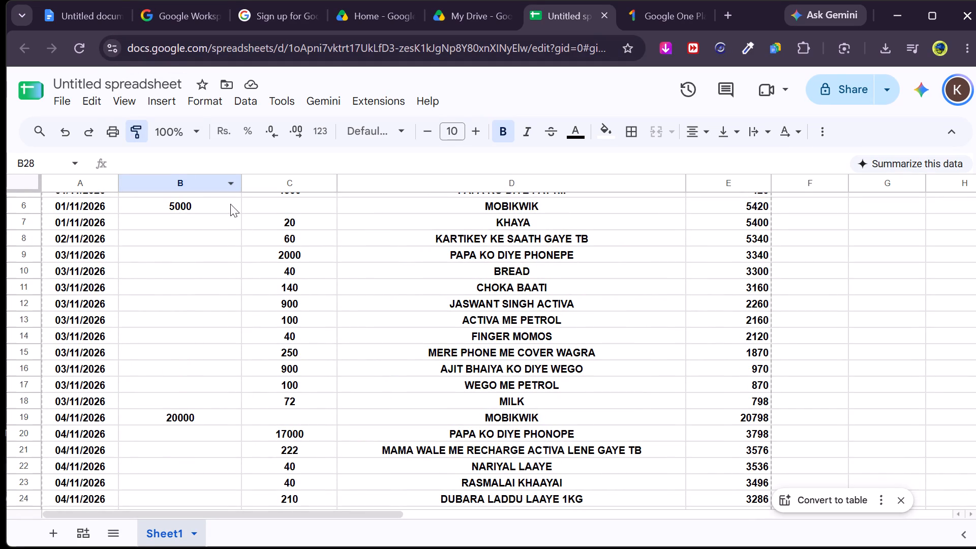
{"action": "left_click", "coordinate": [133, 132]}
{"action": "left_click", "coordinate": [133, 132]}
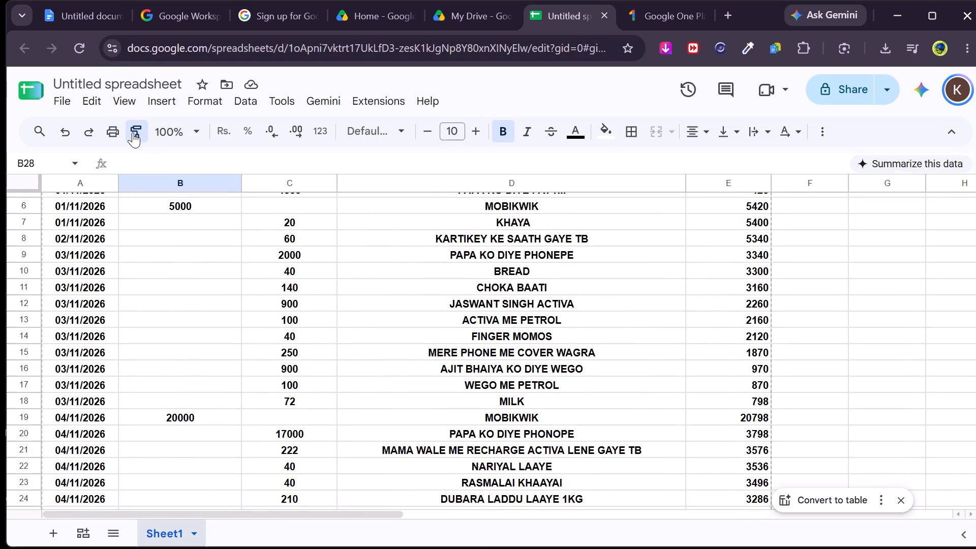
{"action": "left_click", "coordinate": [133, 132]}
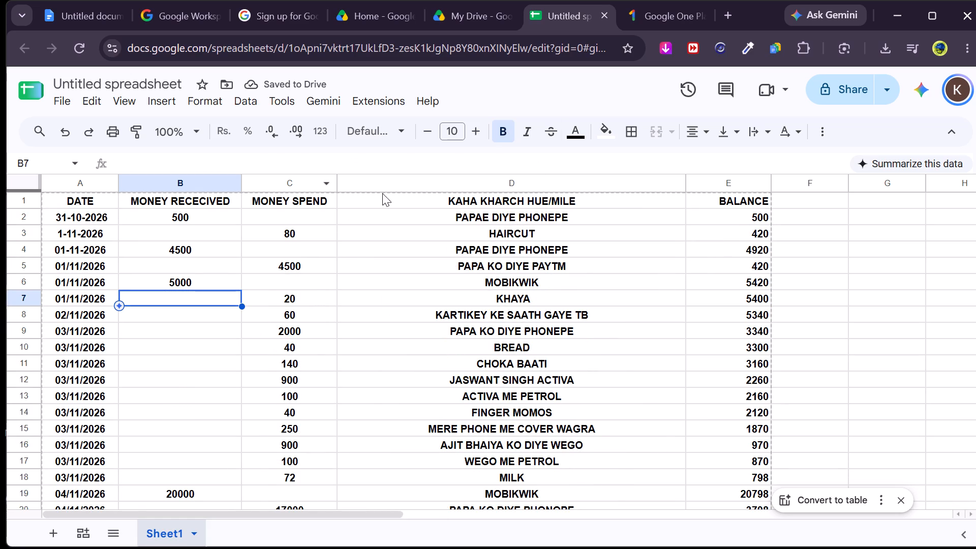
Look over the transaction rows and the running balance column down past the end of its filled range.
{"action": "left_click", "coordinate": [376, 205]}
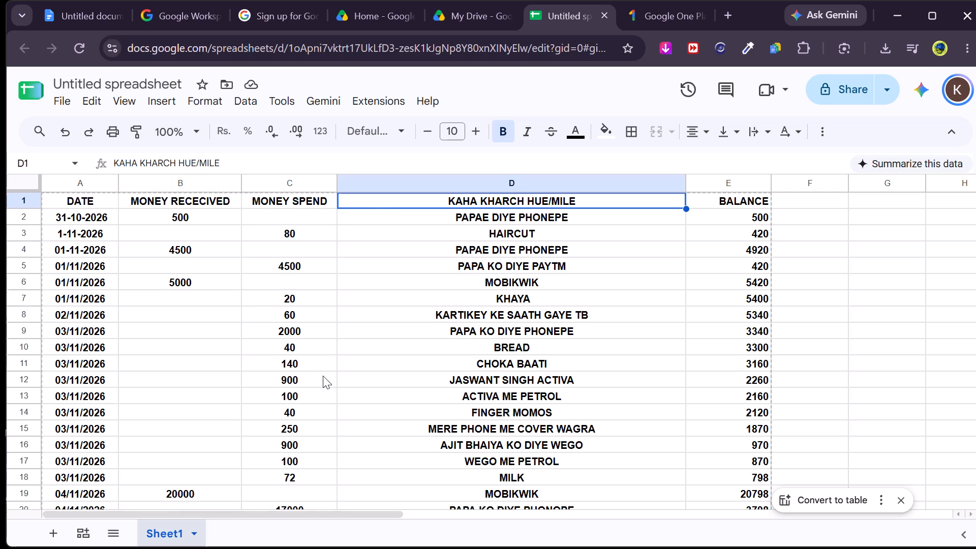
{"action": "scroll", "coordinate": [323, 376], "scroll_direction": "down", "scroll_amount": 8}
{"action": "scroll", "coordinate": [311, 331], "scroll_direction": "down", "scroll_amount": 5}
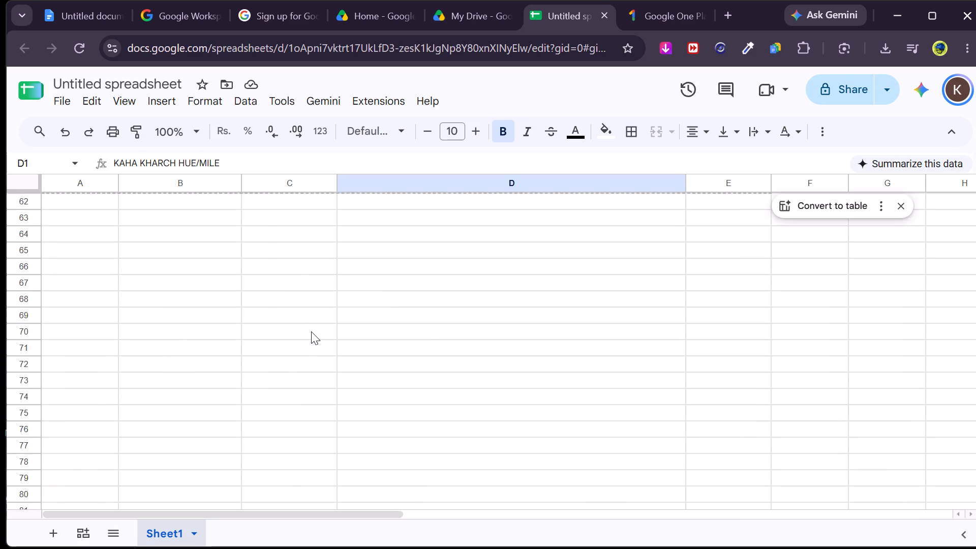
{"action": "scroll", "coordinate": [311, 331], "scroll_direction": "up", "scroll_amount": 4}
{"action": "left_click", "coordinate": [311, 331]}
{"action": "scroll", "coordinate": [311, 329], "scroll_direction": "up", "scroll_amount": 4}
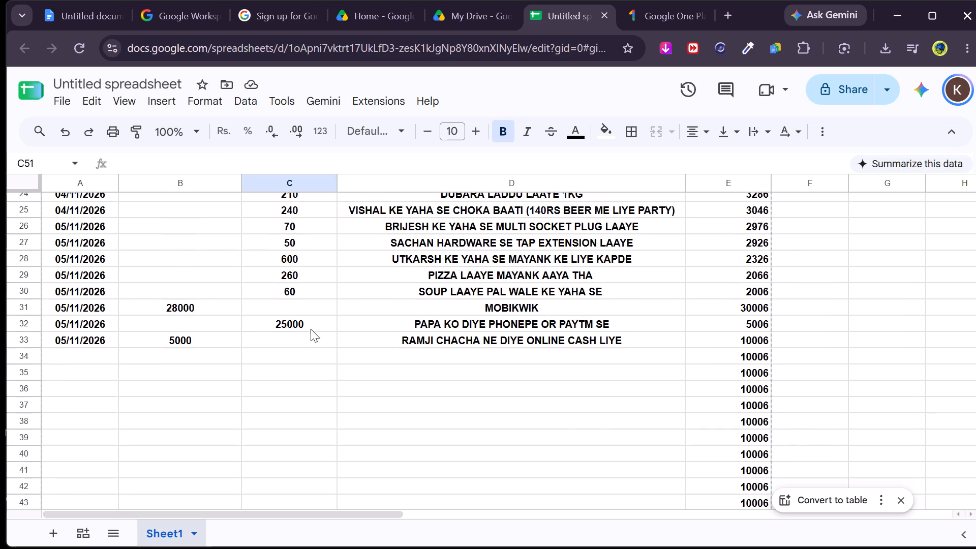
{"action": "scroll", "coordinate": [311, 329], "scroll_direction": "up", "scroll_amount": 7}
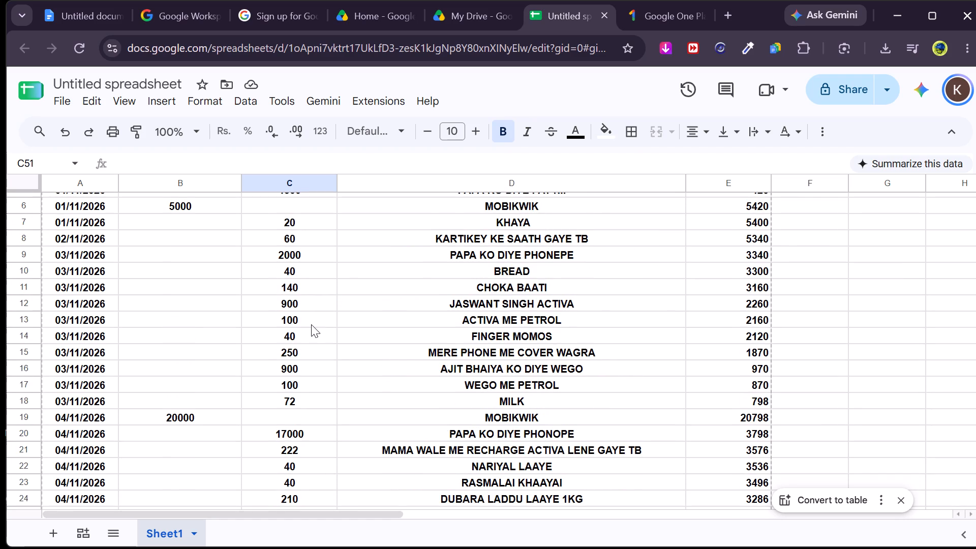
{"action": "scroll", "coordinate": [311, 324], "scroll_direction": "down", "scroll_amount": 9}
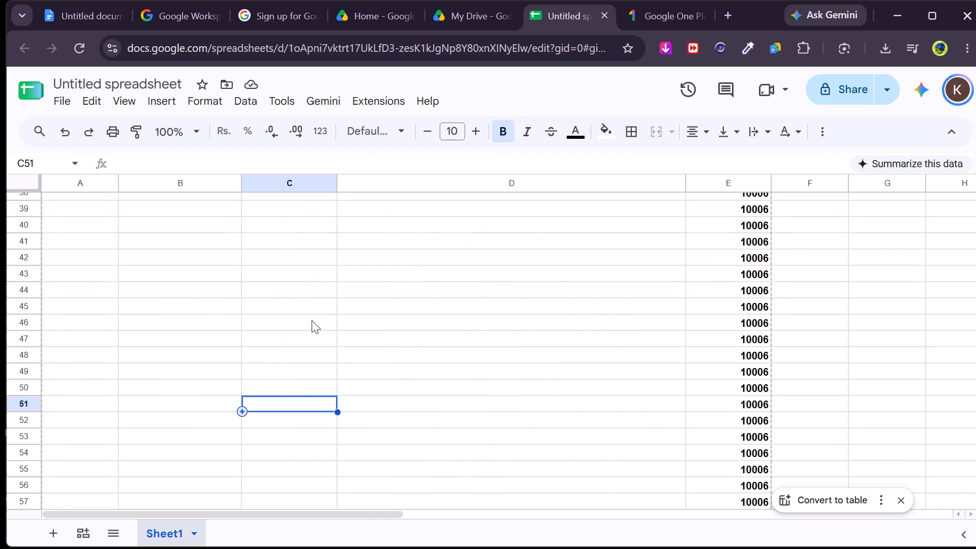
{"action": "scroll", "coordinate": [312, 320], "scroll_direction": "down", "scroll_amount": 3}
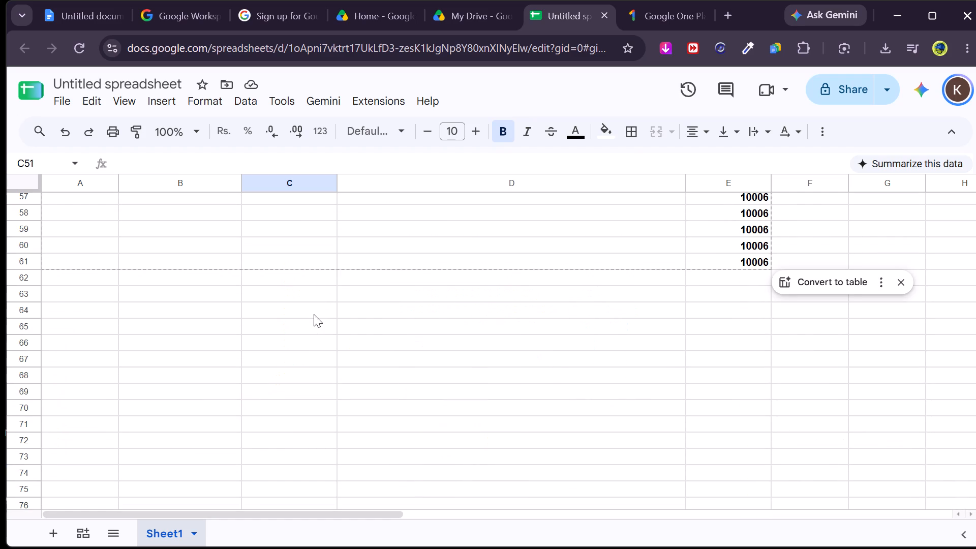
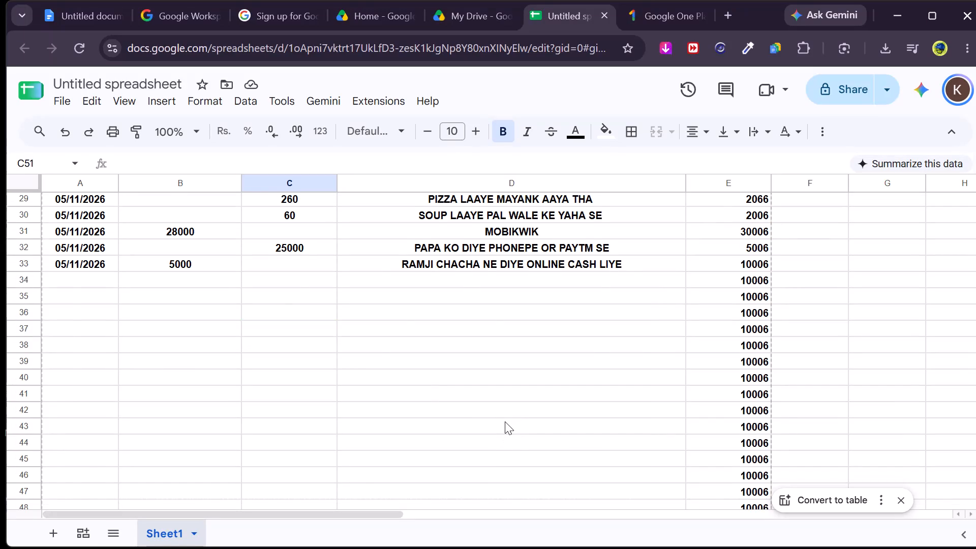
Look over the transaction entries from the header row down past the end of the balance column.
{"action": "scroll", "coordinate": [505, 420], "scroll_direction": "up", "scroll_amount": 6}
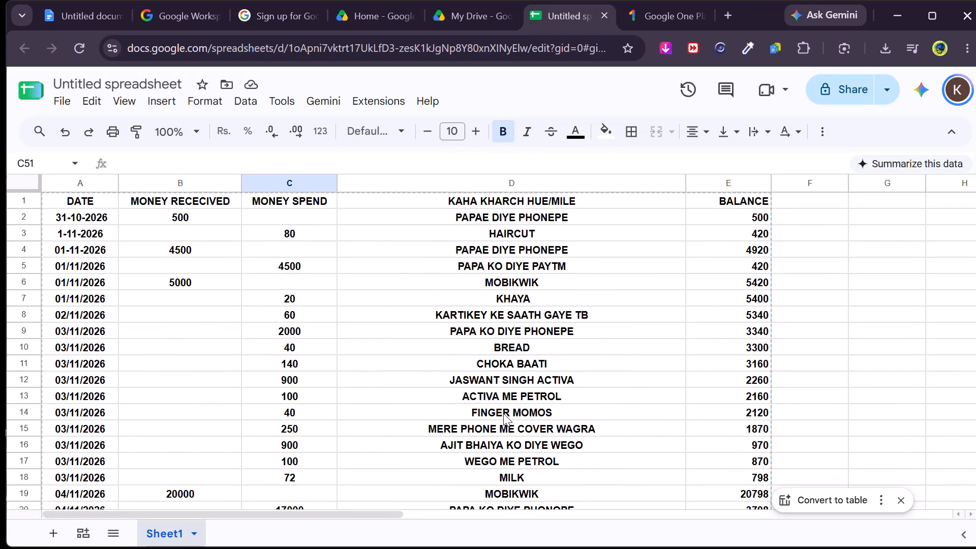
{"action": "scroll", "coordinate": [503, 411], "scroll_direction": "up", "scroll_amount": 4}
{"action": "scroll", "coordinate": [503, 411], "scroll_direction": "down", "scroll_amount": 2}
{"action": "scroll", "coordinate": [503, 411], "scroll_direction": "up", "scroll_amount": 2}
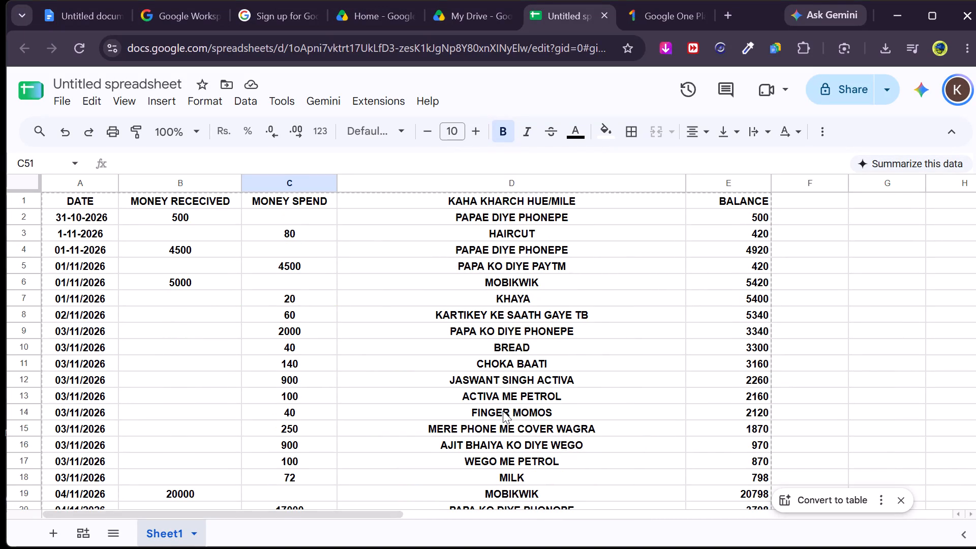
{"action": "scroll", "coordinate": [503, 411], "scroll_direction": "up", "scroll_amount": 1}
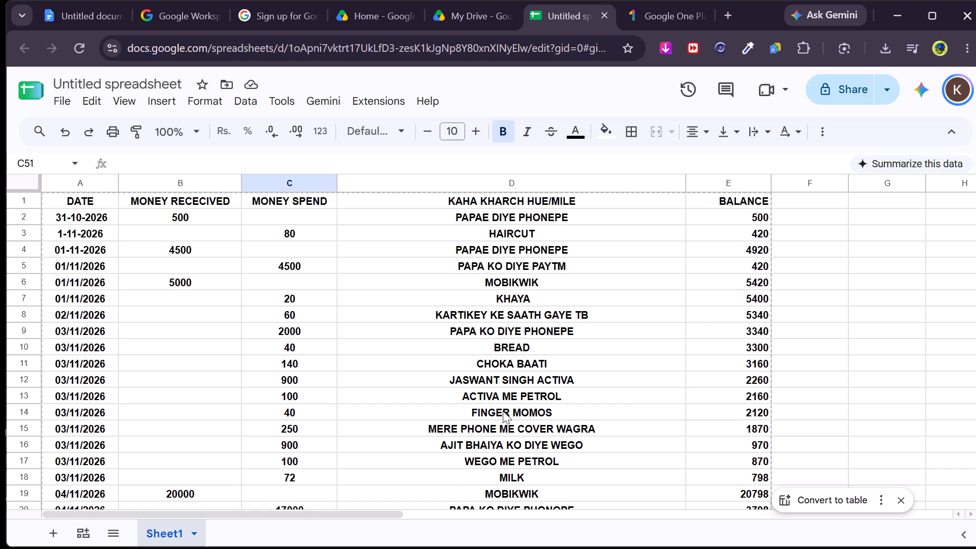
{"action": "scroll", "coordinate": [503, 411], "scroll_direction": "down", "scroll_amount": 12}
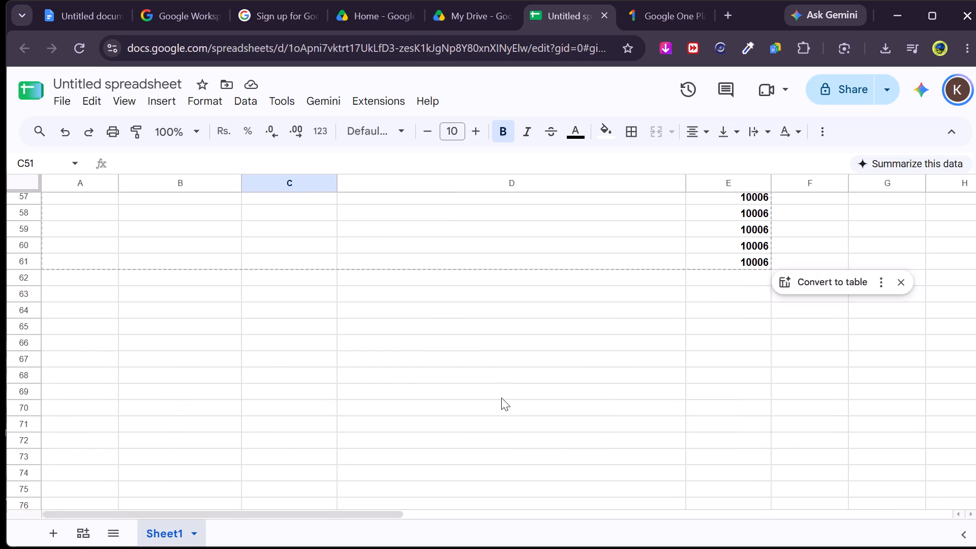
{"action": "scroll", "coordinate": [501, 398], "scroll_direction": "up", "scroll_amount": 7}
{"action": "right_click", "coordinate": [501, 398]}
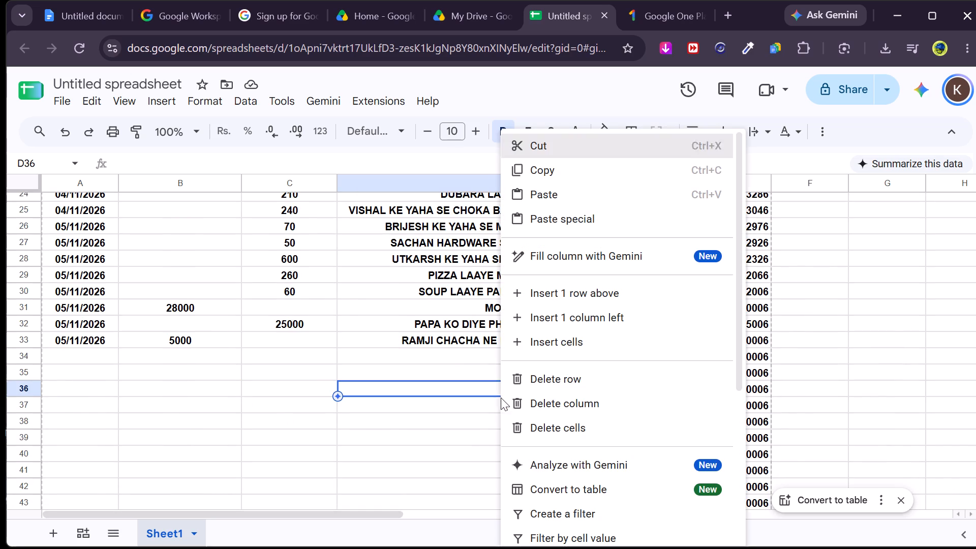
{"action": "left_click", "coordinate": [403, 377]}
Add a transaction in row 34 dated 04-11-2026 with 500 spent and the description MAMA KO DIYE ONLINE.
{"action": "left_click", "coordinate": [62, 355]}
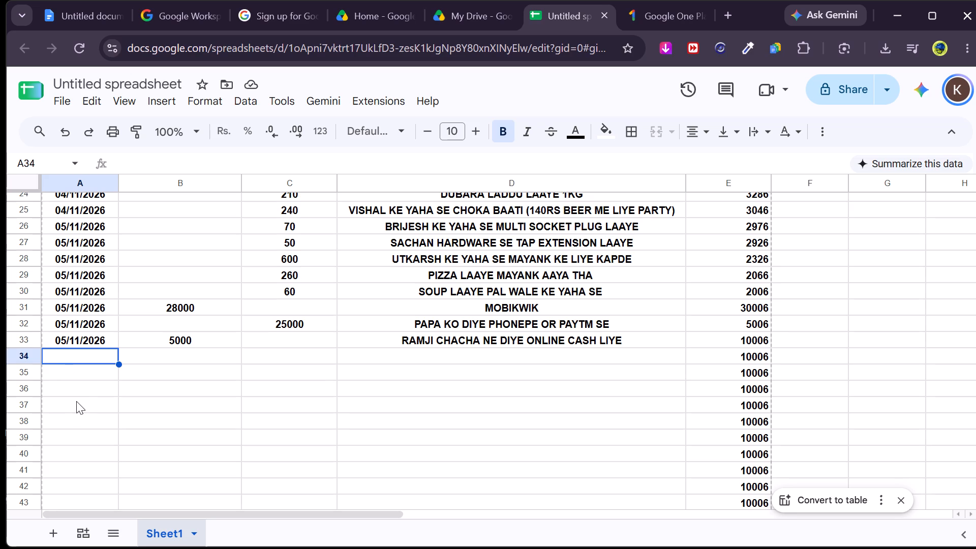
{"action": "key", "text": "0"}
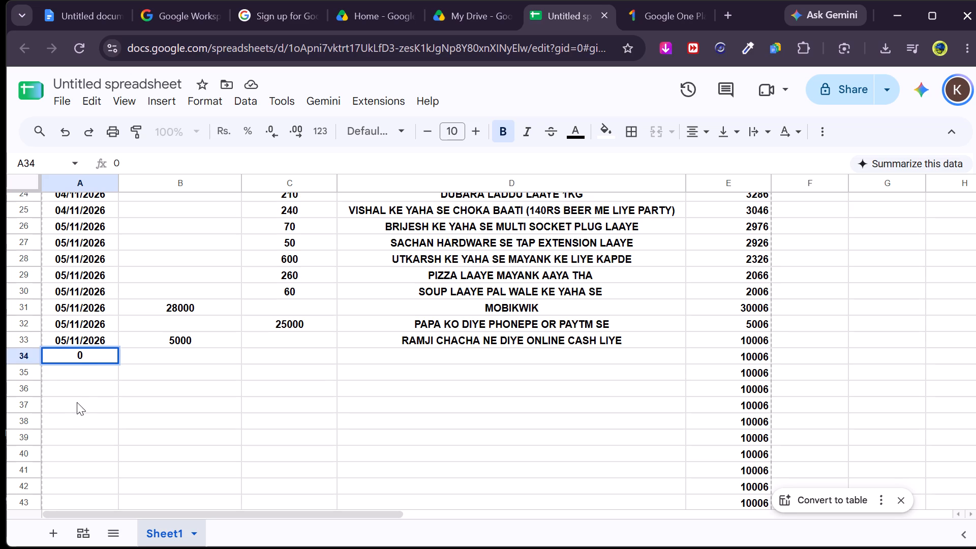
{"action": "type", "text": "4-"}
{"action": "type", "text": "11-"}
{"action": "type", "text": "20296"}
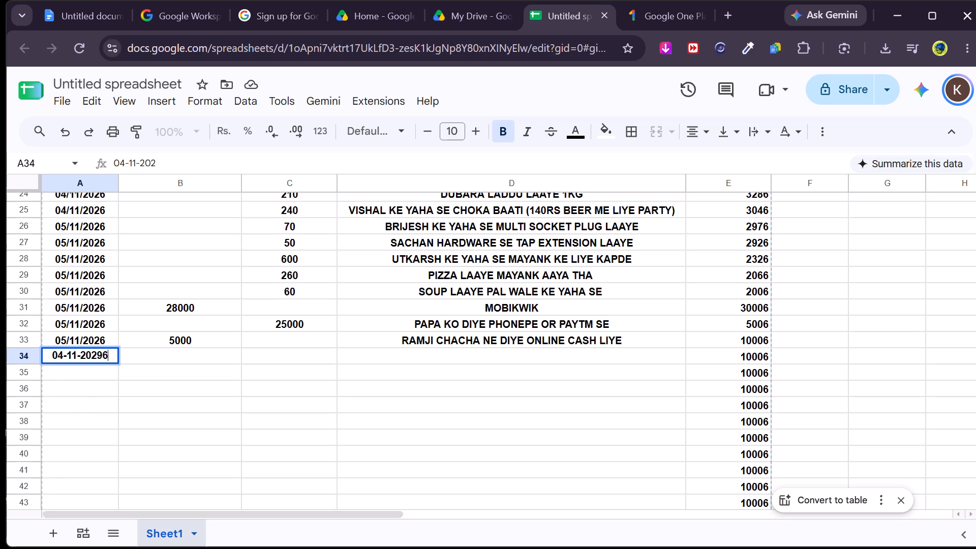
{"action": "key", "text": "BackSpace"}
{"action": "key", "text": "BackSpace"}
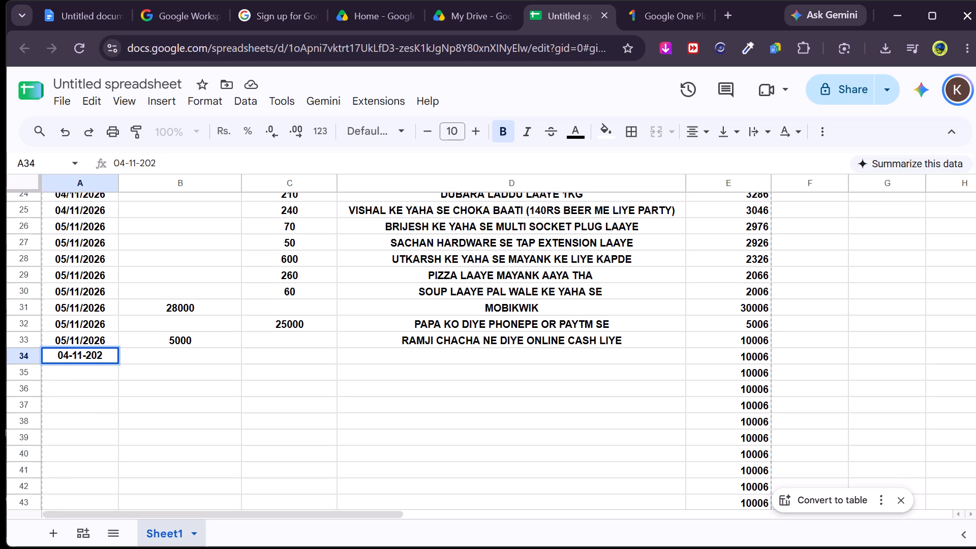
{"action": "key", "text": "6"}
{"action": "key", "text": "Tab"}
{"action": "key", "text": "Tab"}
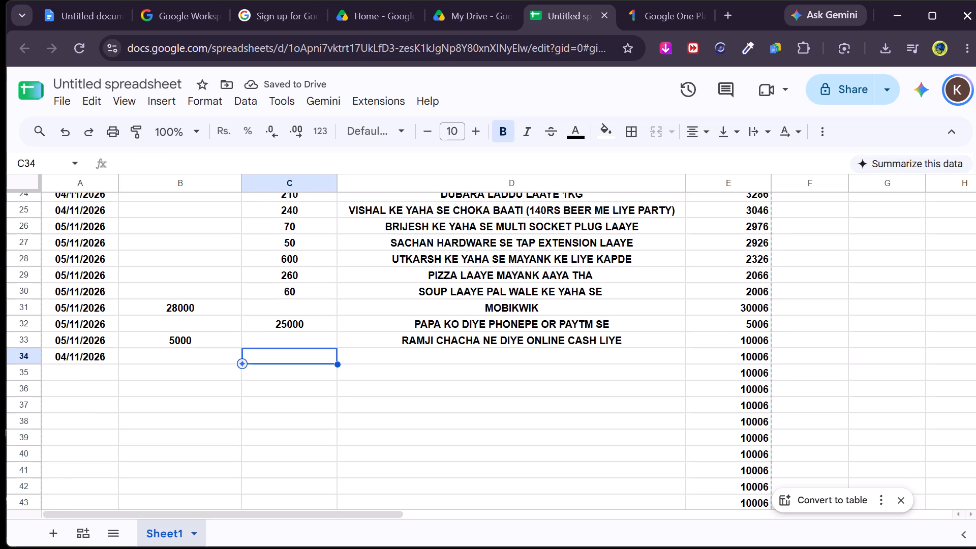
{"action": "type", "text": "500"}
{"action": "key", "text": "Tab"}
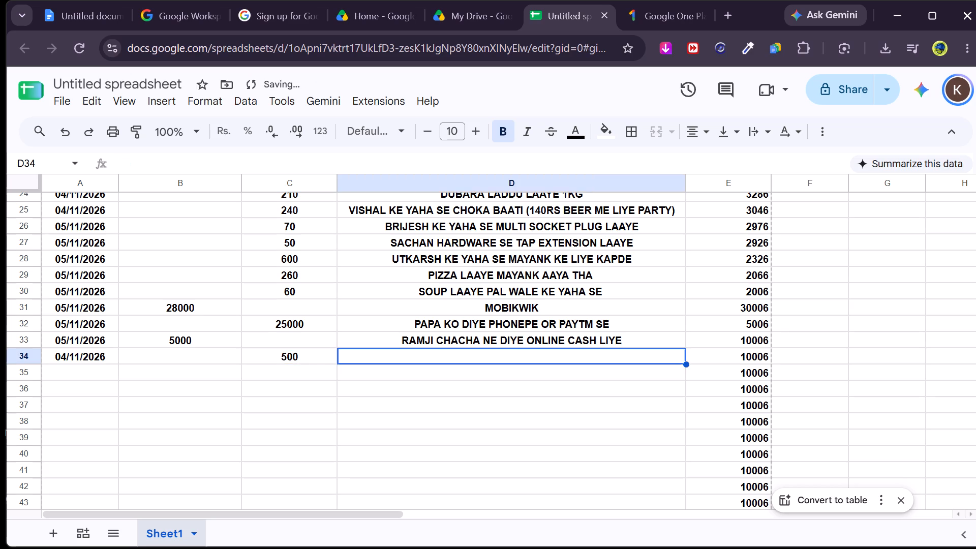
{"action": "type", "text": "MAMA"}
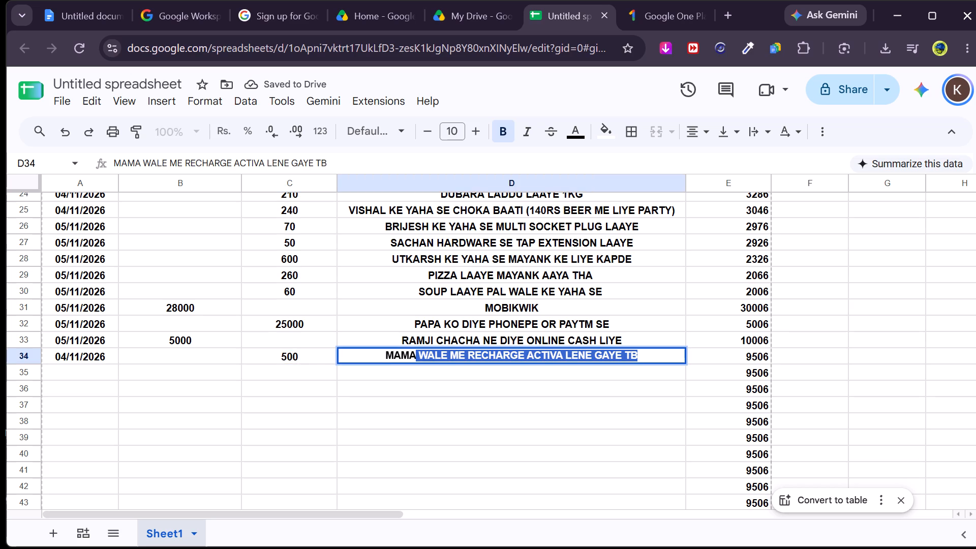
{"action": "key", "text": "space"}
{"action": "type", "text": "KO DIYE ONLINE"}
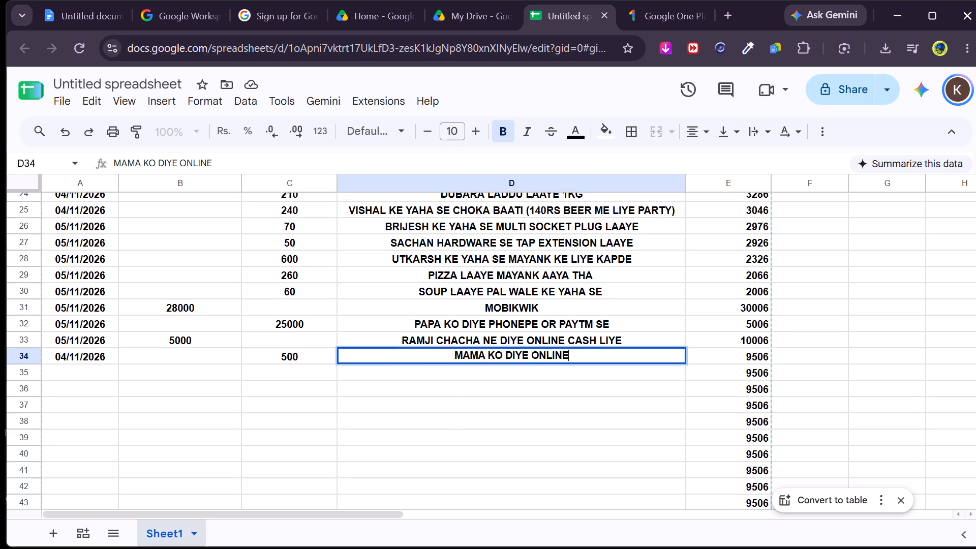
{"action": "key", "text": "Tab"}
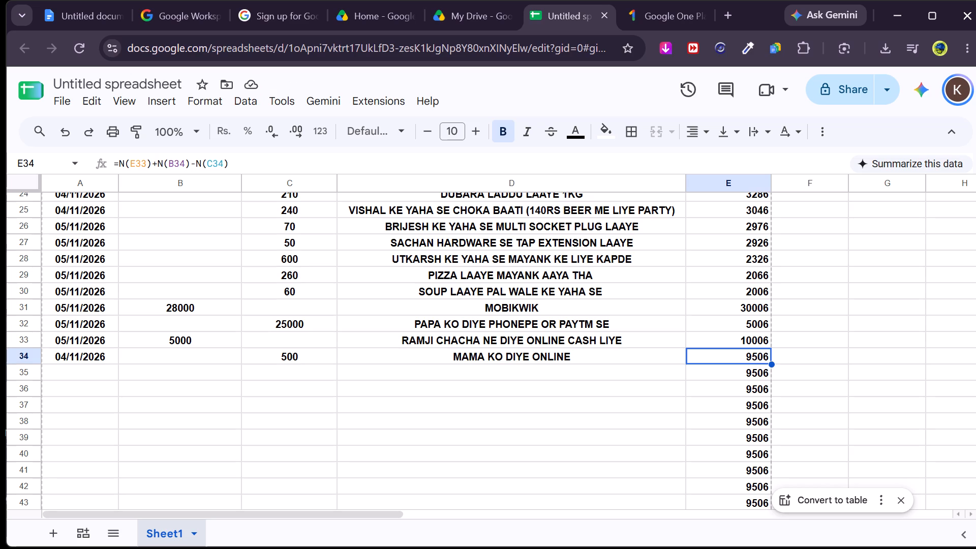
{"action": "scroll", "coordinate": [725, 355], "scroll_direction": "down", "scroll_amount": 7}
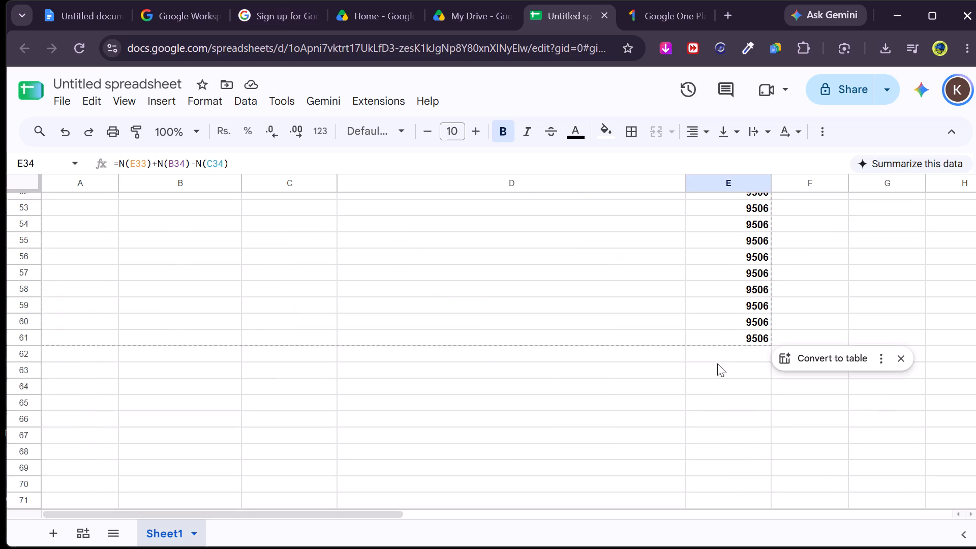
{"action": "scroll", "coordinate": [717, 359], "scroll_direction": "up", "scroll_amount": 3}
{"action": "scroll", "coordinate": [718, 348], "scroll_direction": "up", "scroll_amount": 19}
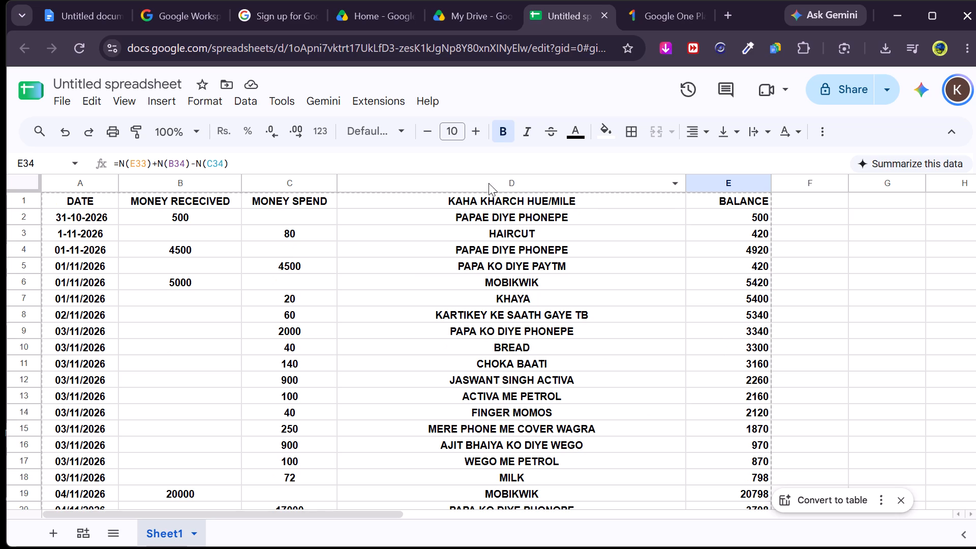